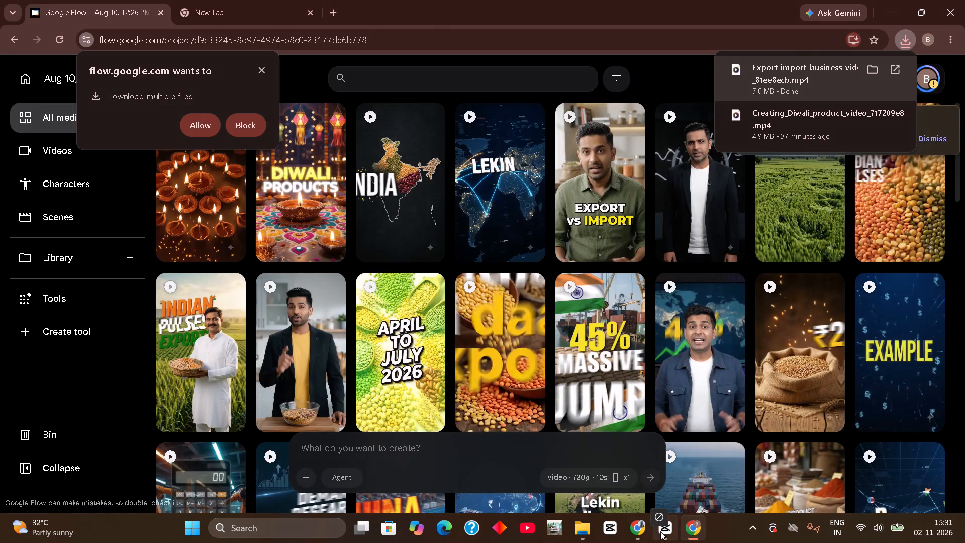
drag(660, 531, 560, 413)
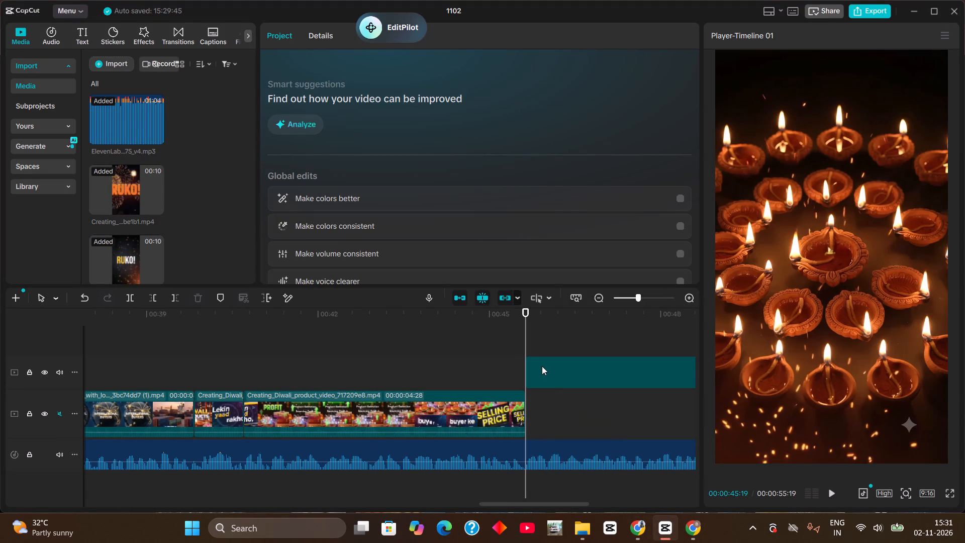
drag(542, 366, 541, 410)
Play the new clip against the voice-over, then cut out its section from 00:48:26 to 00:49:18, before the "OPPORTUNITY" shot.
key(space)
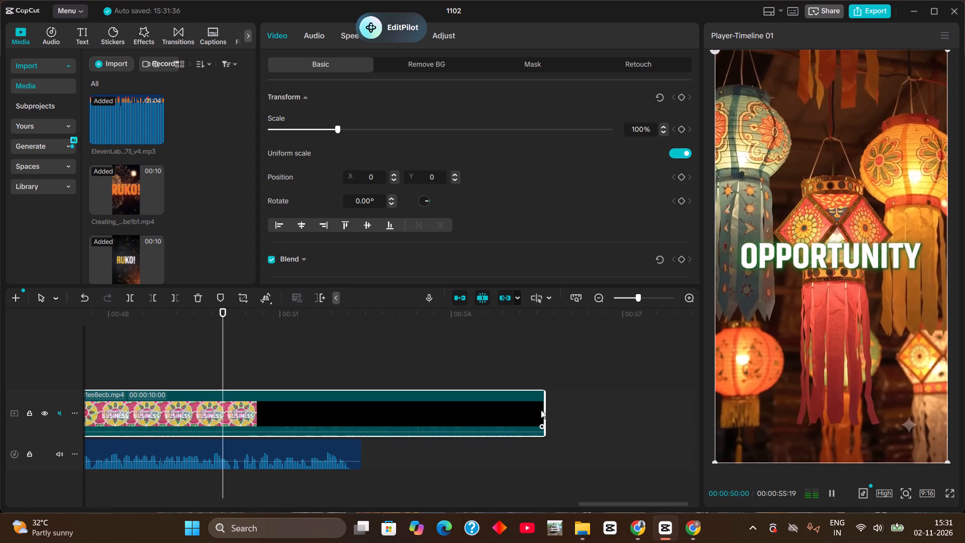
key(space)
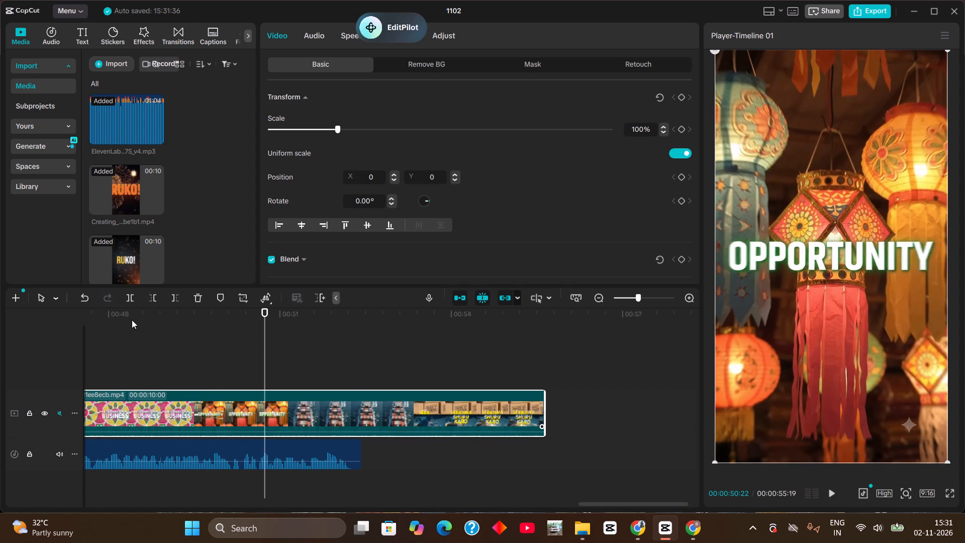
drag(132, 320, 121, 320)
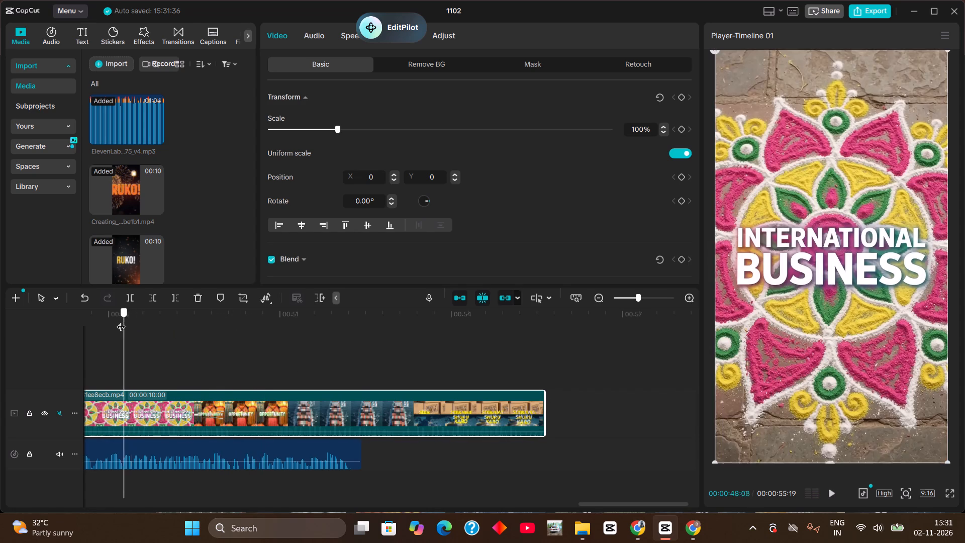
drag(121, 320, 262, 334)
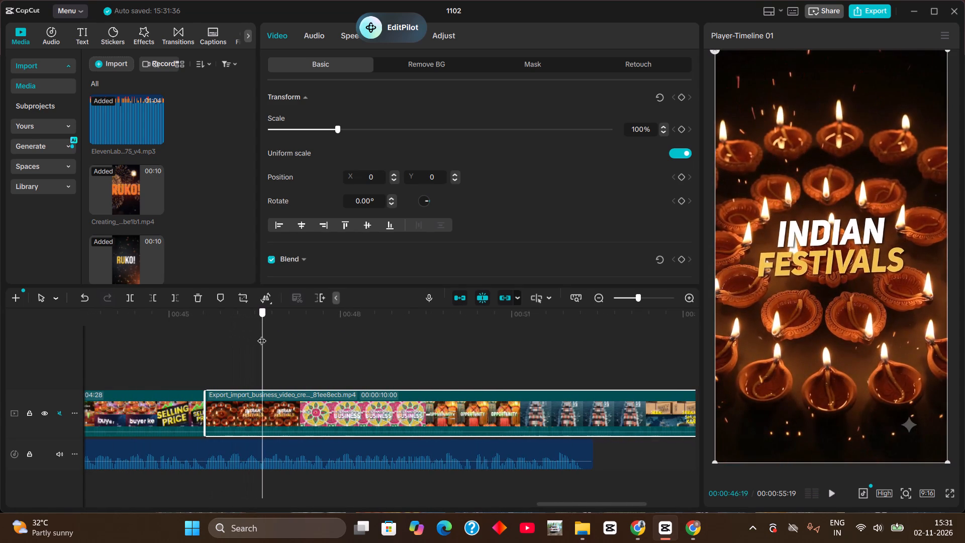
drag(262, 334, 207, 342)
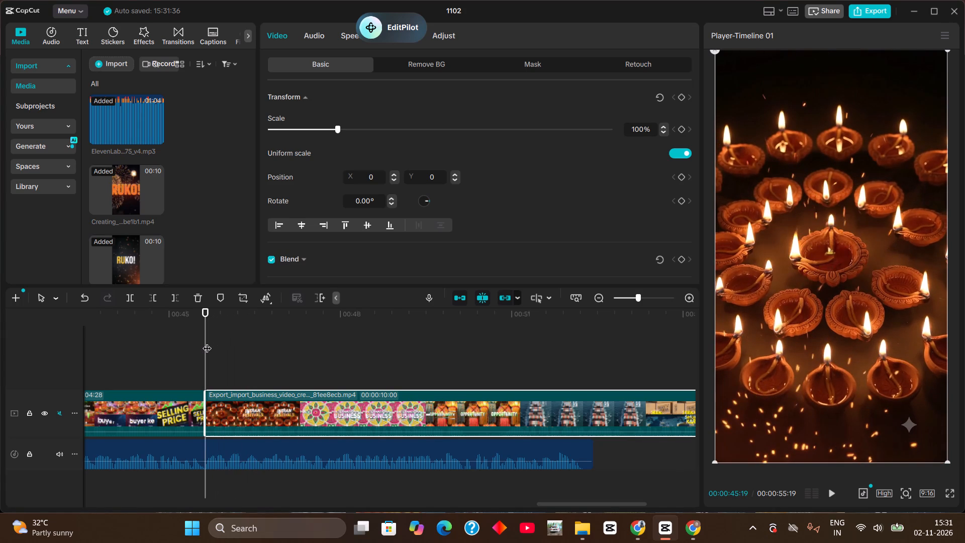
key(space)
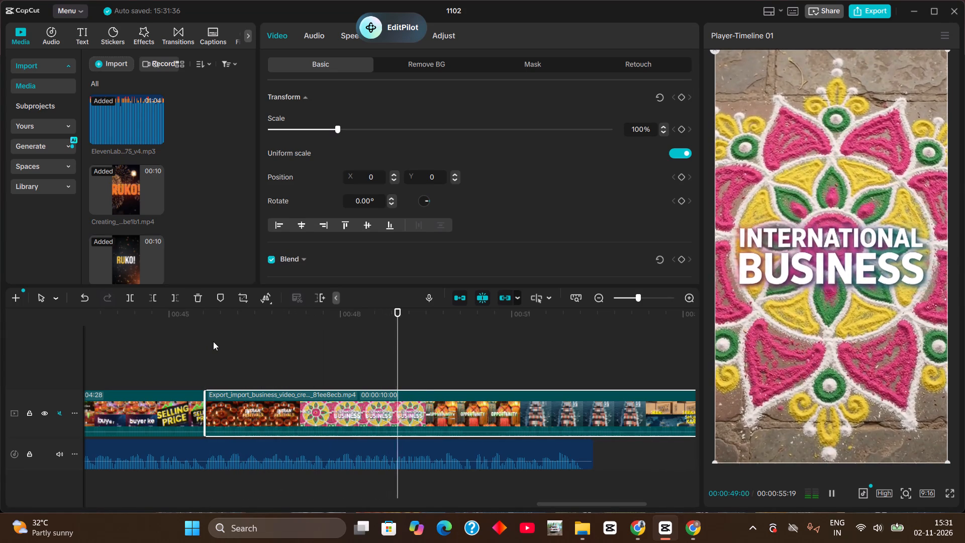
key(space)
click(321, 327)
key(space)
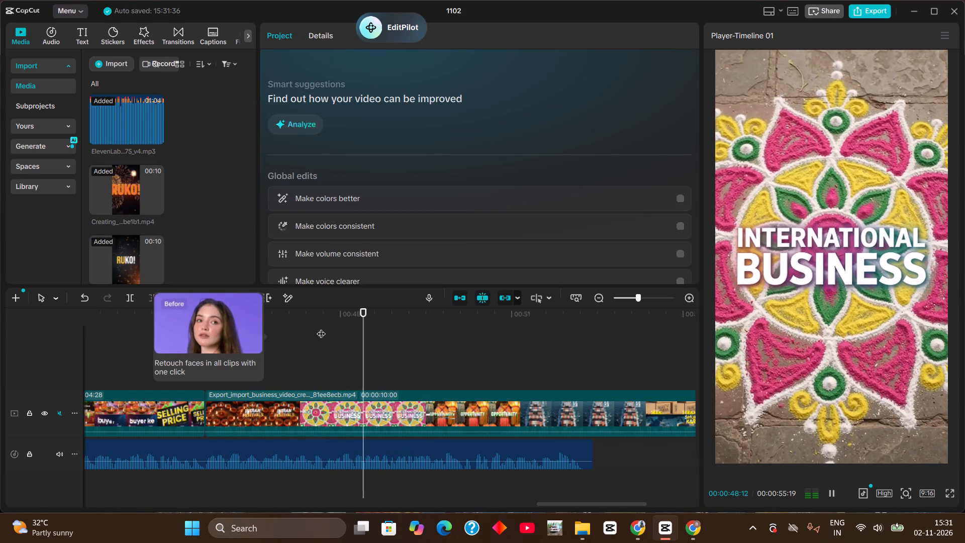
key(space)
key(ctrl+b)
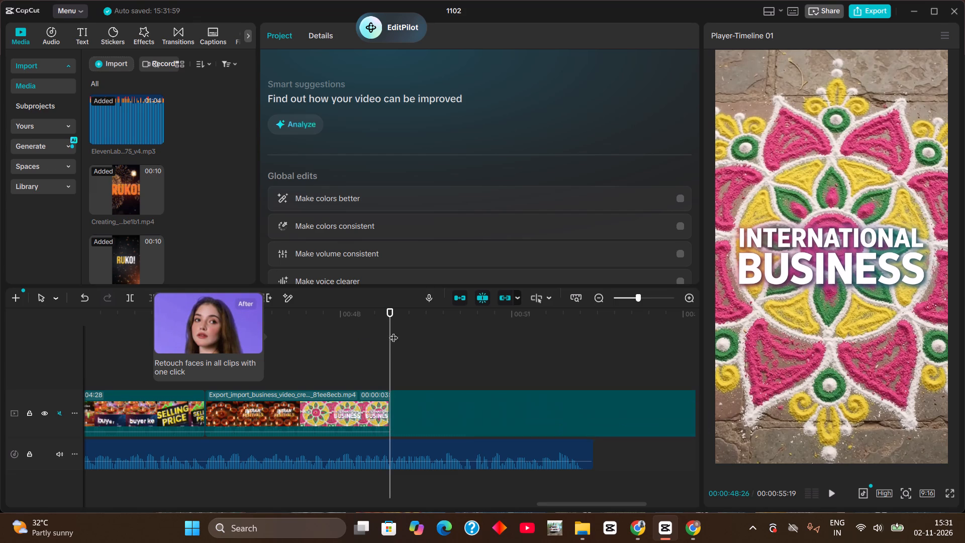
drag(390, 314, 431, 329)
key(ctrl+b)
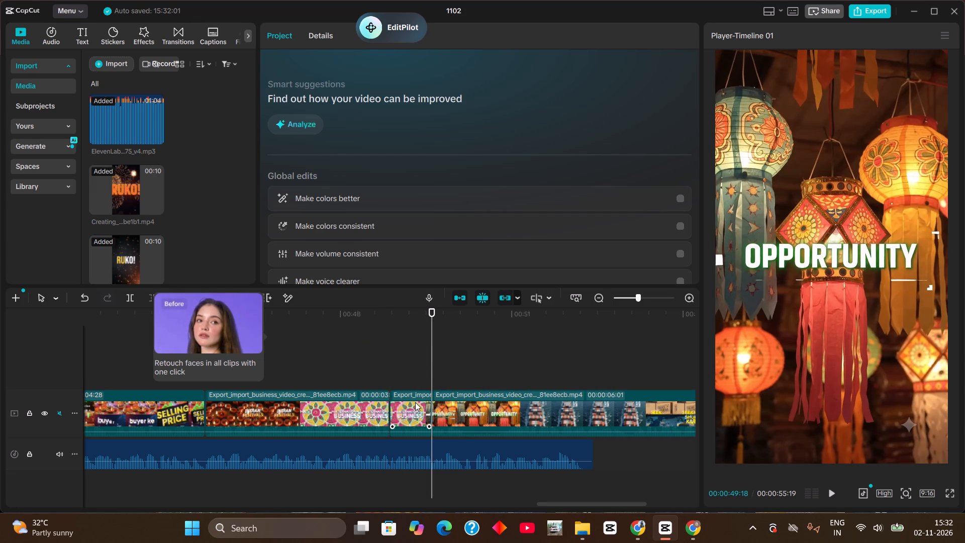
click(415, 402)
key(BackSpace)
Play on through the ship shot and cut out the section from 00:51:06 to 00:52:26, leading into the "SEEKHNA SHURU KARO" text.
click(368, 337)
key(space)
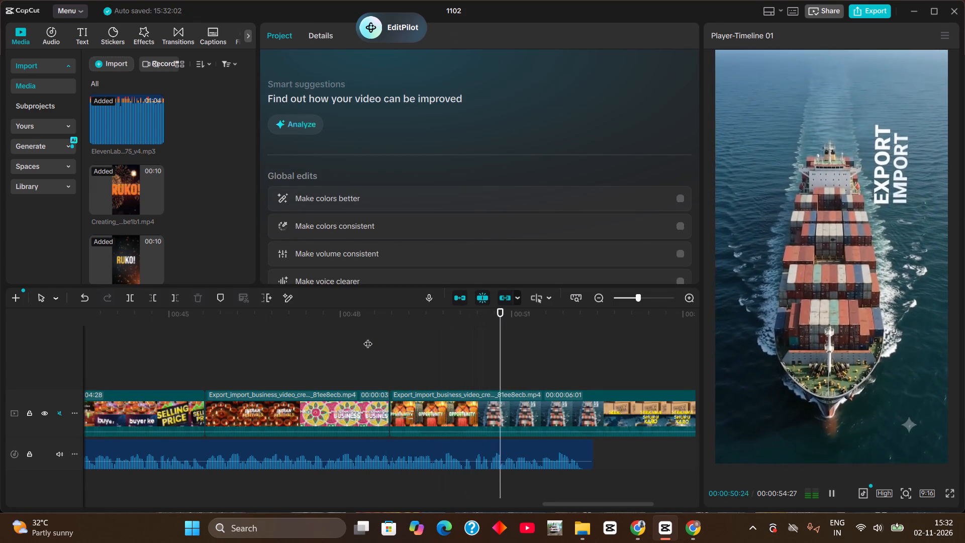
key(space)
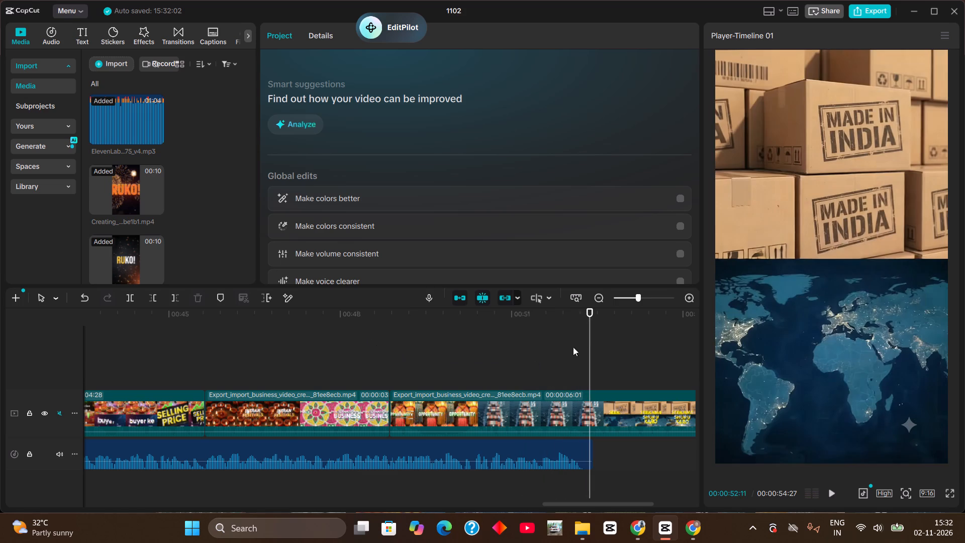
key(space)
key(space)
drag(623, 314, 481, 317)
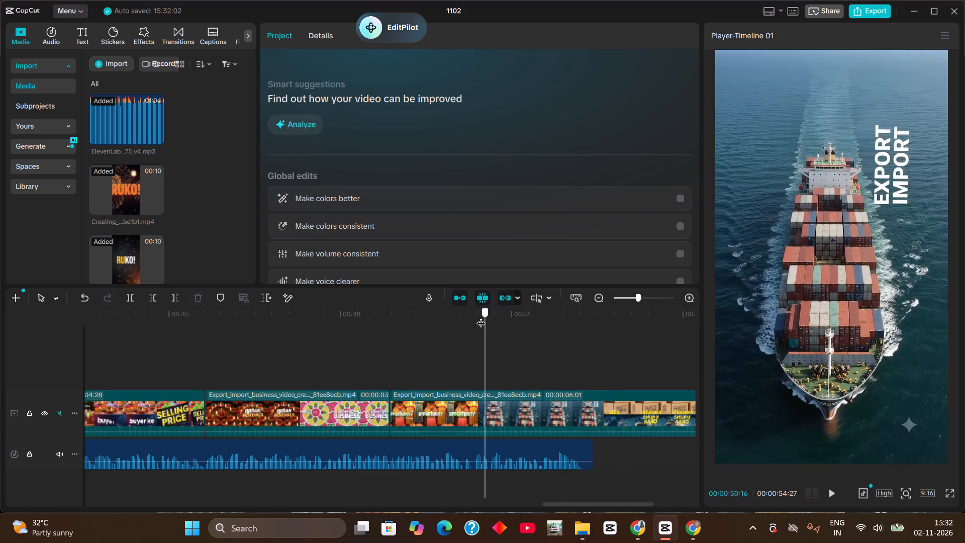
drag(481, 317, 473, 319)
key(space)
key(space)
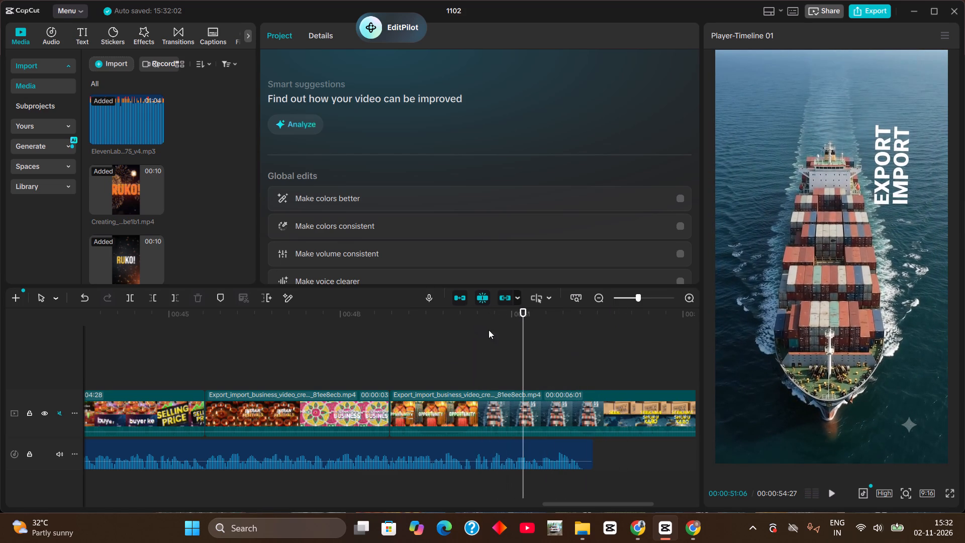
key(ctrl+b)
drag(526, 318, 551, 323)
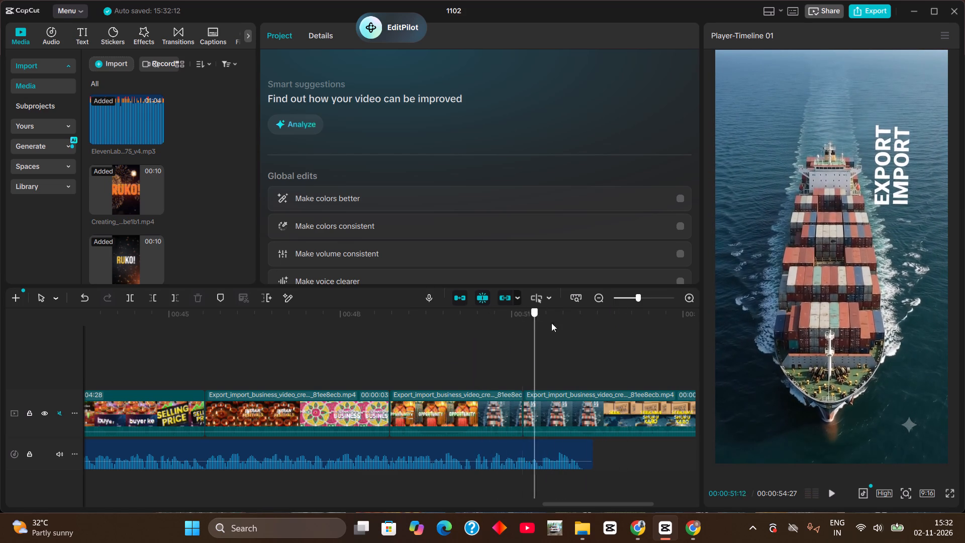
drag(551, 323, 614, 338)
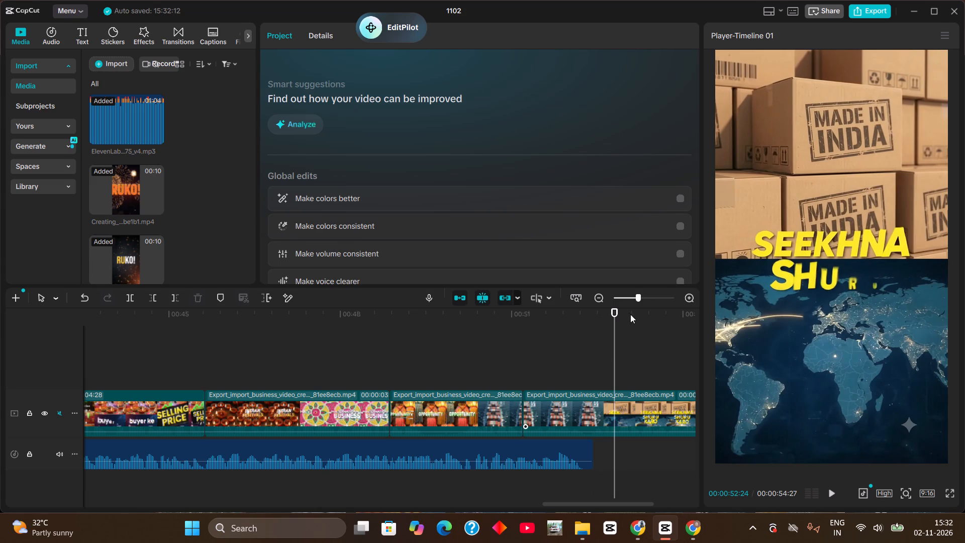
click(627, 317)
drag(627, 317, 618, 315)
key(ctrl+b)
click(586, 413)
key(BackSpace)
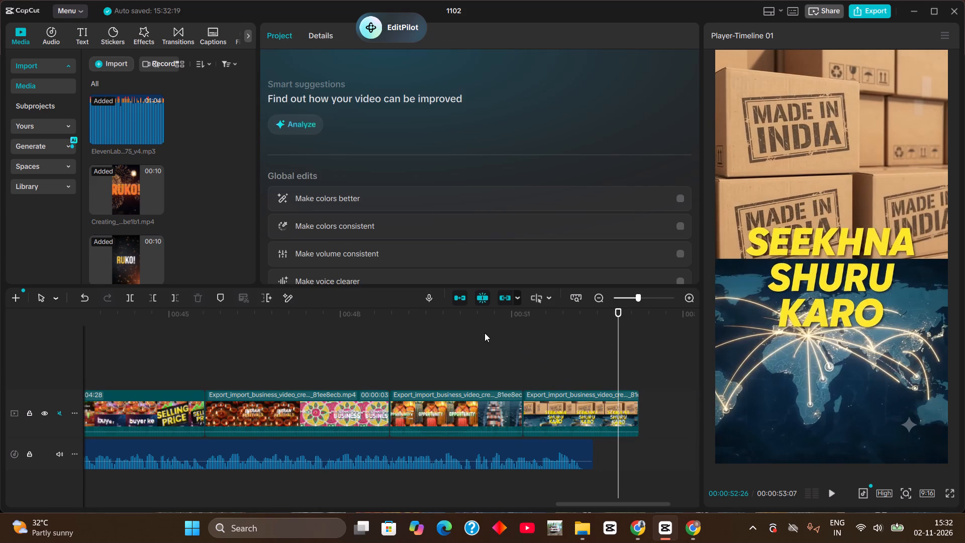
Turn off timeline snapping and trim the last clip at 00:52:12, where the voice-over ends, deleting the excess.
click(484, 332)
text(n)
key(space)
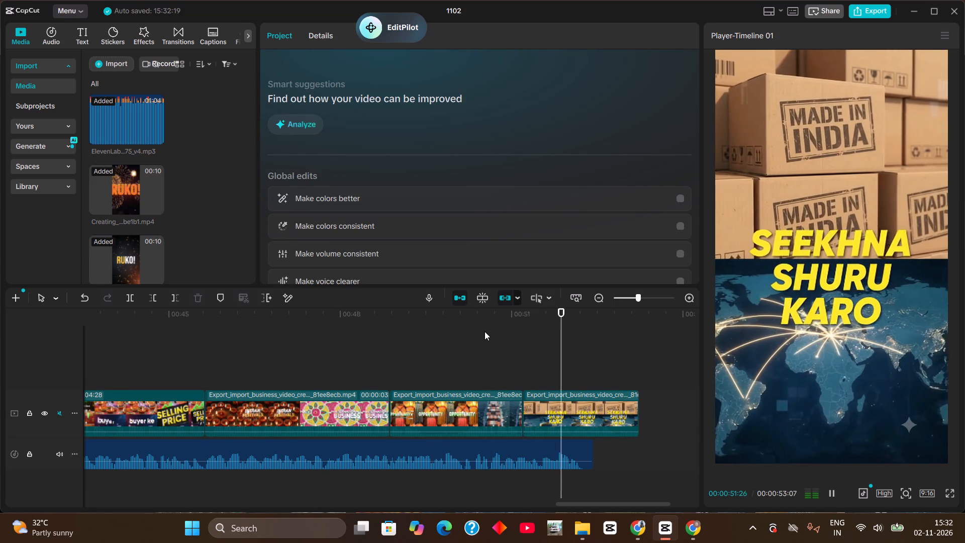
key(space)
click(618, 412)
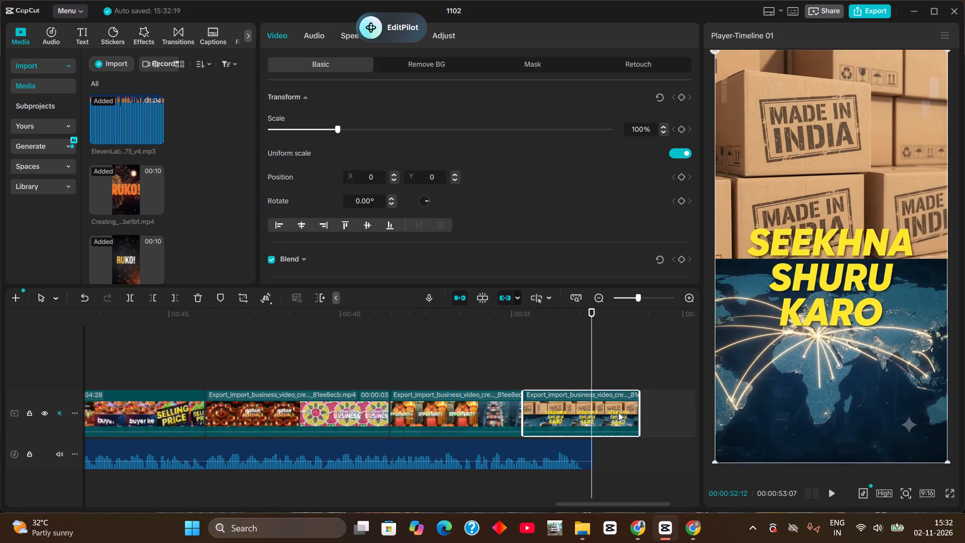
key(ctrl+b)
key(BackSpace)
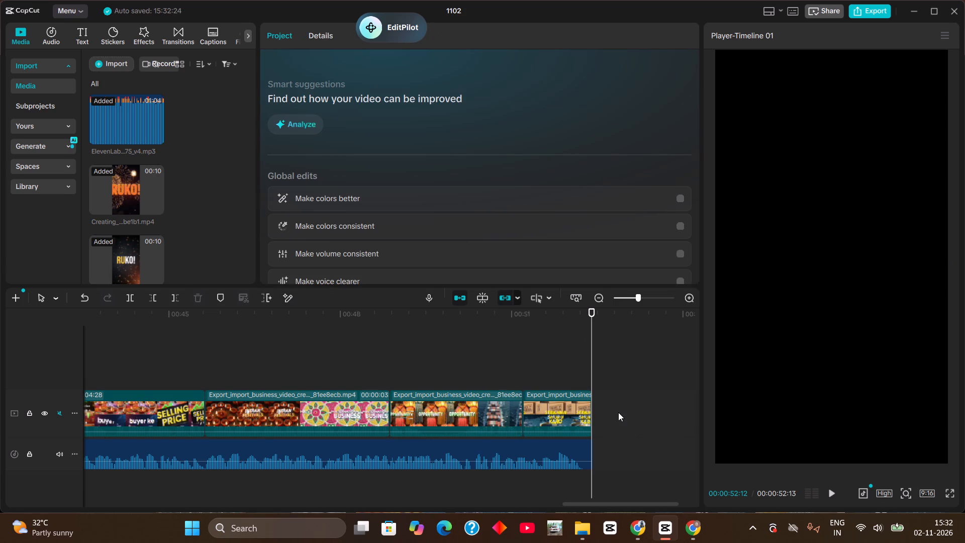
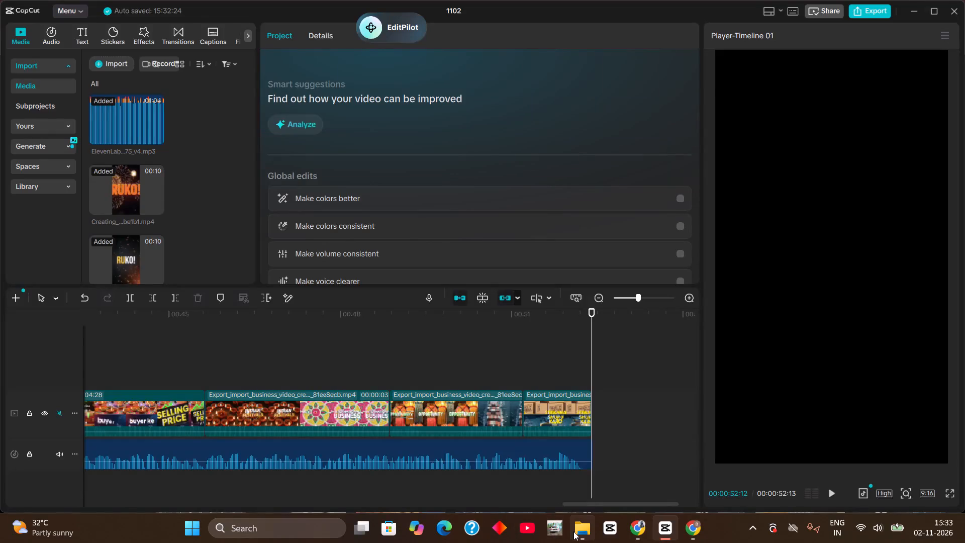
Find the CTA-1 video in the CTA folder inside Downloads and place it on the CapCut timeline at 00:52:12, above the main track.
click(573, 531)
click(71, 203)
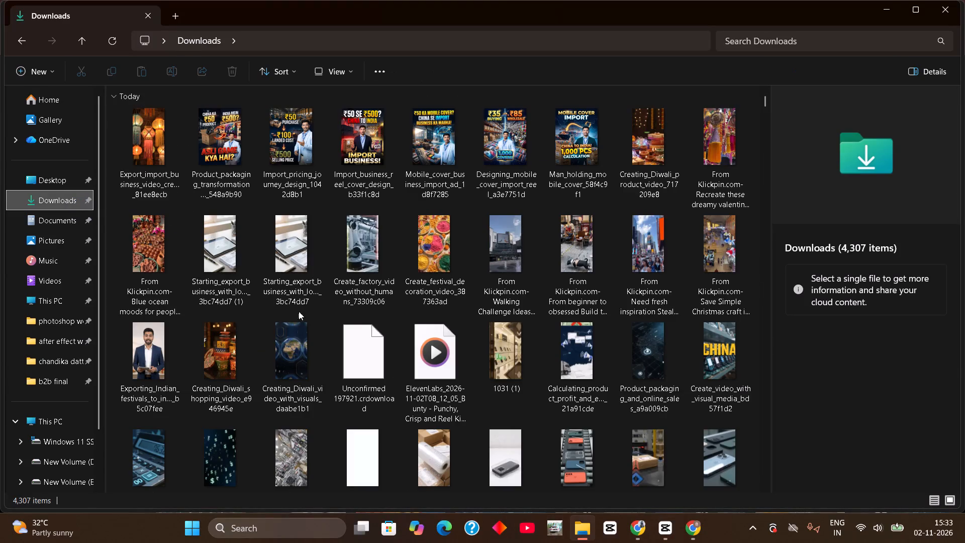
scroll(428, 312, up, 4)
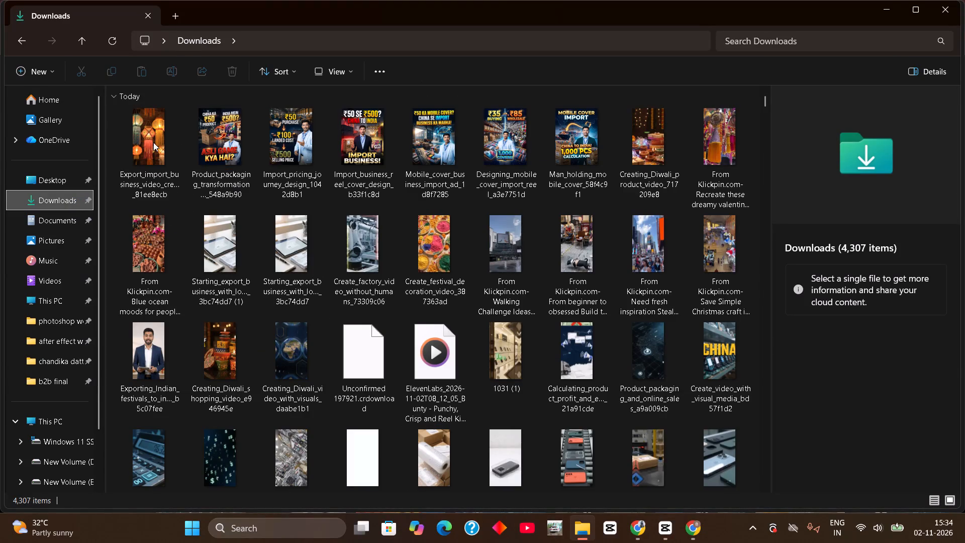
click(153, 142)
scroll(527, 316, down, 10)
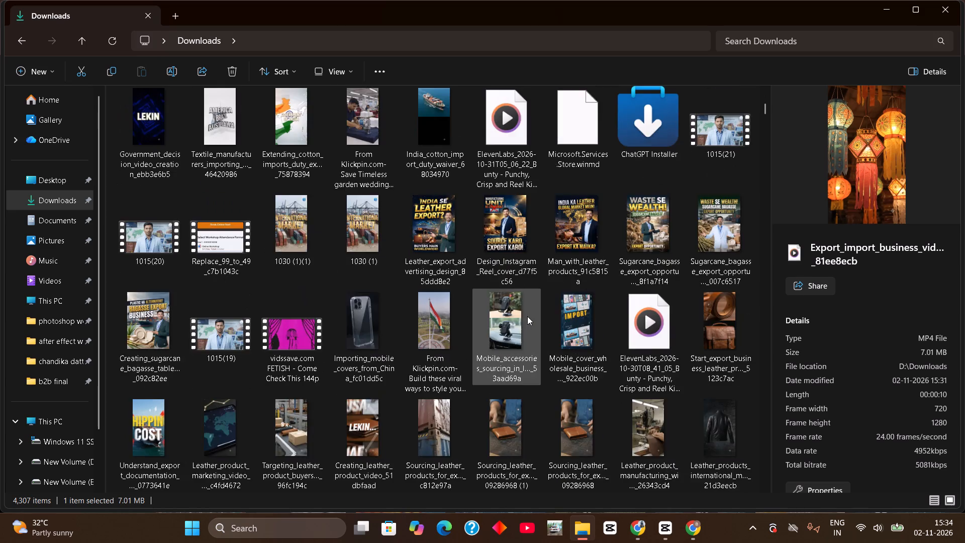
scroll(527, 316, down, 14)
scroll(527, 316, up, 18)
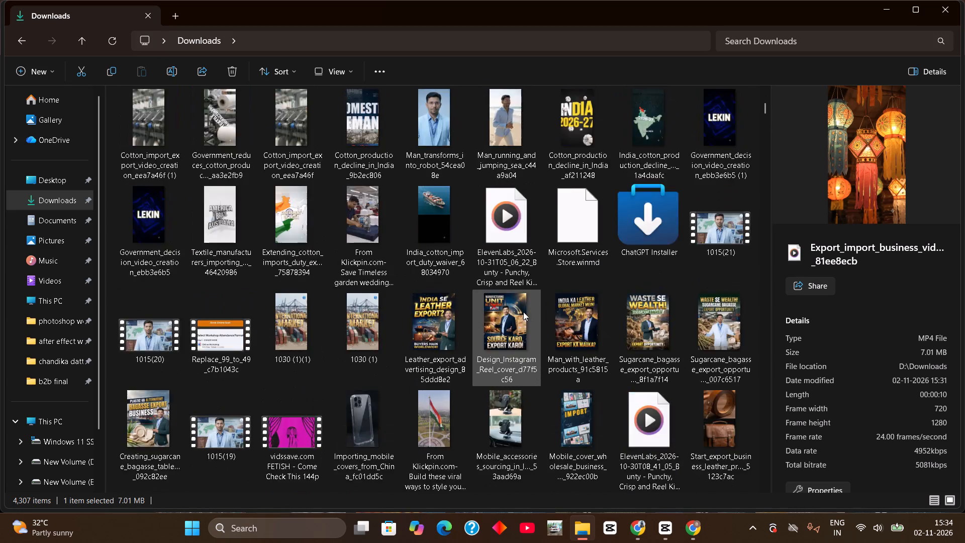
scroll(523, 312, up, 3)
scroll(249, 235, up, 6)
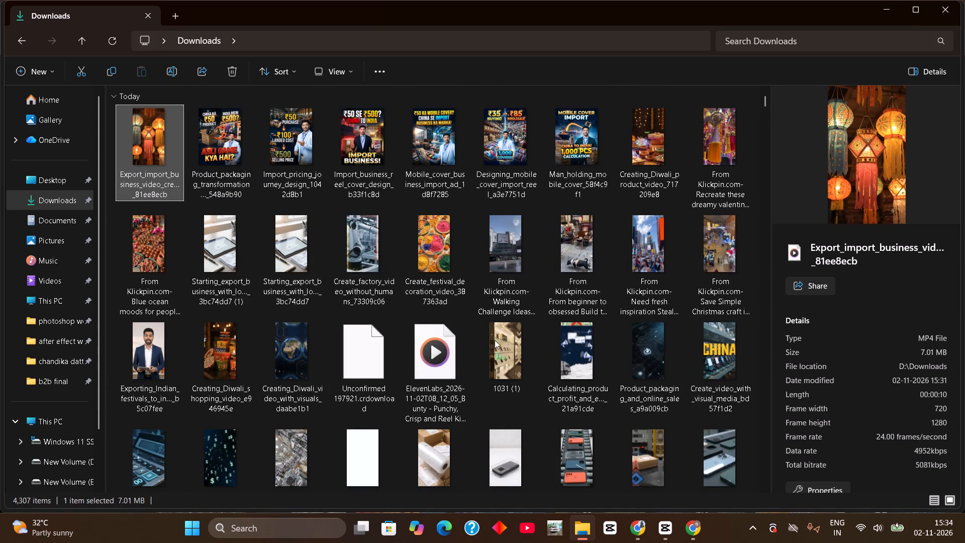
scroll(505, 324, down, 1)
double_click(221, 410)
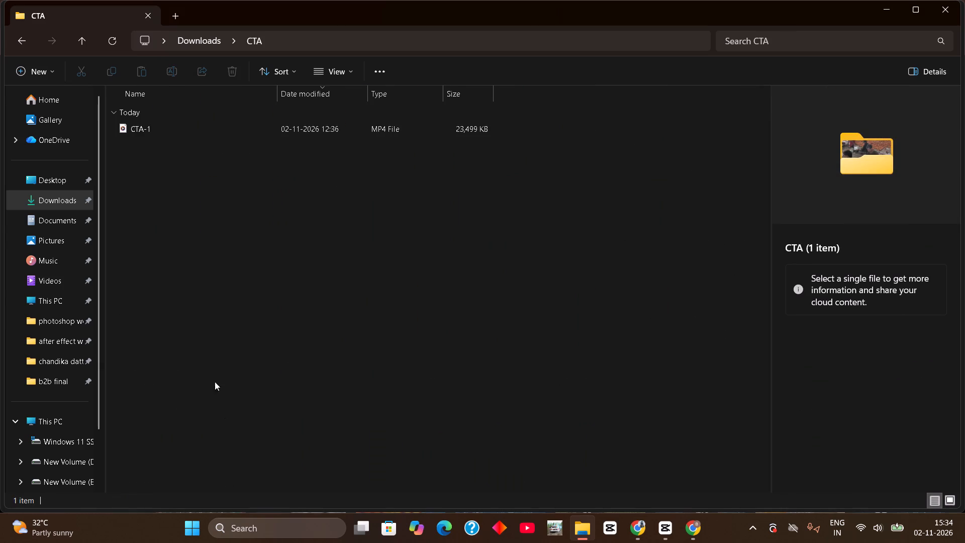
click(138, 134)
drag(126, 127, 627, 526)
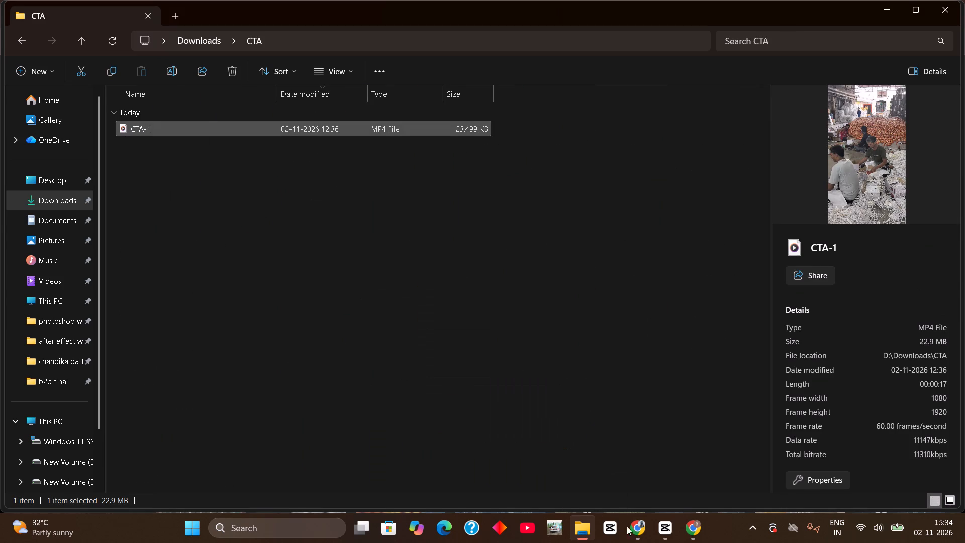
drag(627, 526, 613, 400)
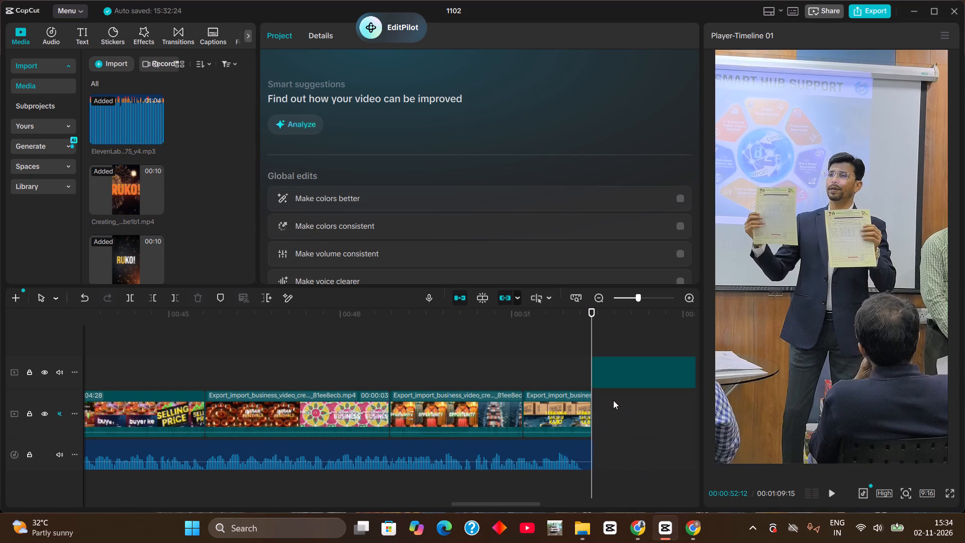
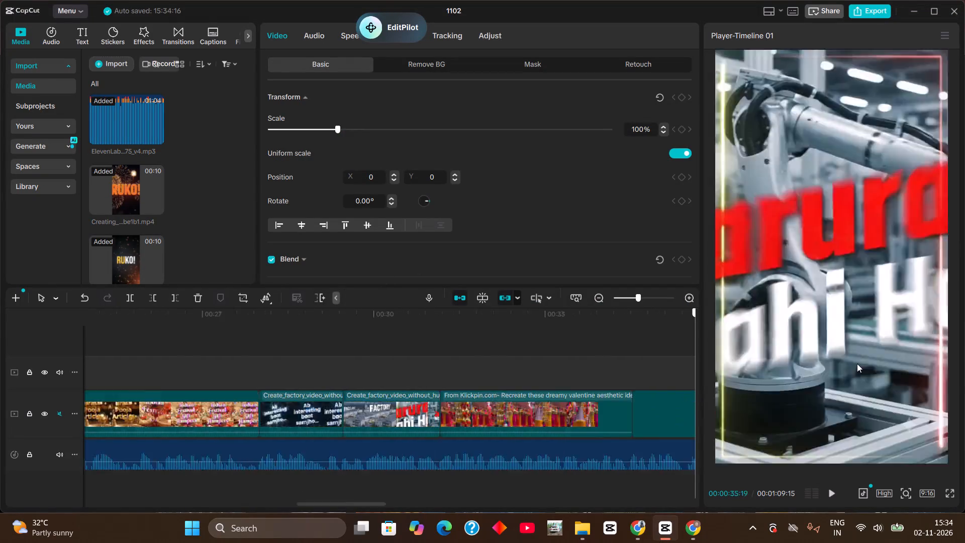
Place the saved preset My presets2 above the main track at 00:05:23, where the second Diwali visuals clip begins, and preview its overlay.
drag(857, 364, 819, 356)
drag(633, 336, 0, 279)
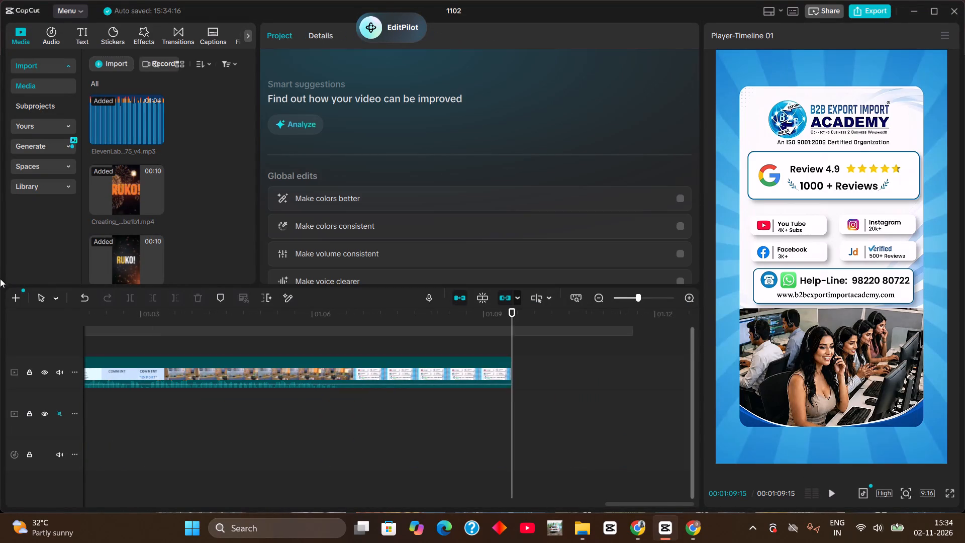
drag(0, 279, 311, 368)
drag(181, 315, 138, 315)
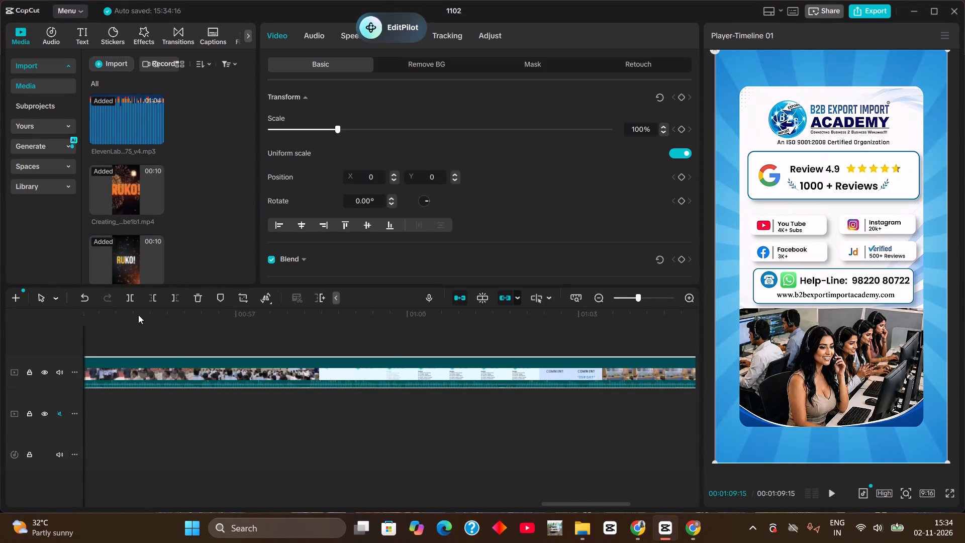
drag(138, 315, 0, 316)
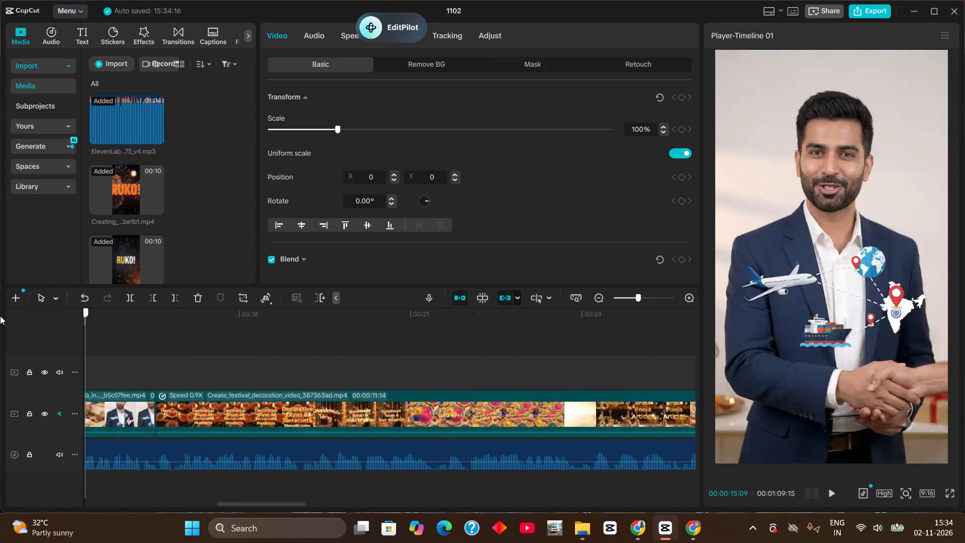
drag(0, 316, 244, 367)
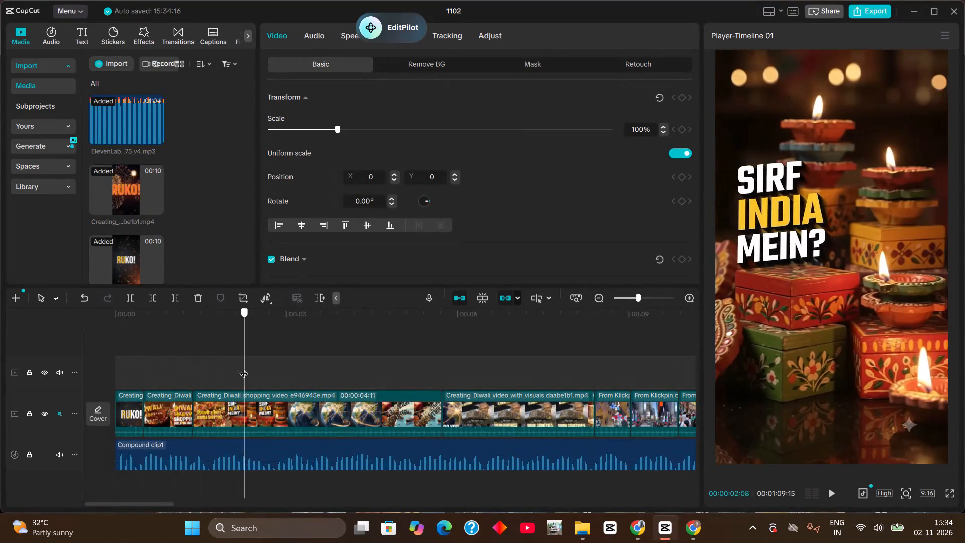
drag(244, 367, 396, 361)
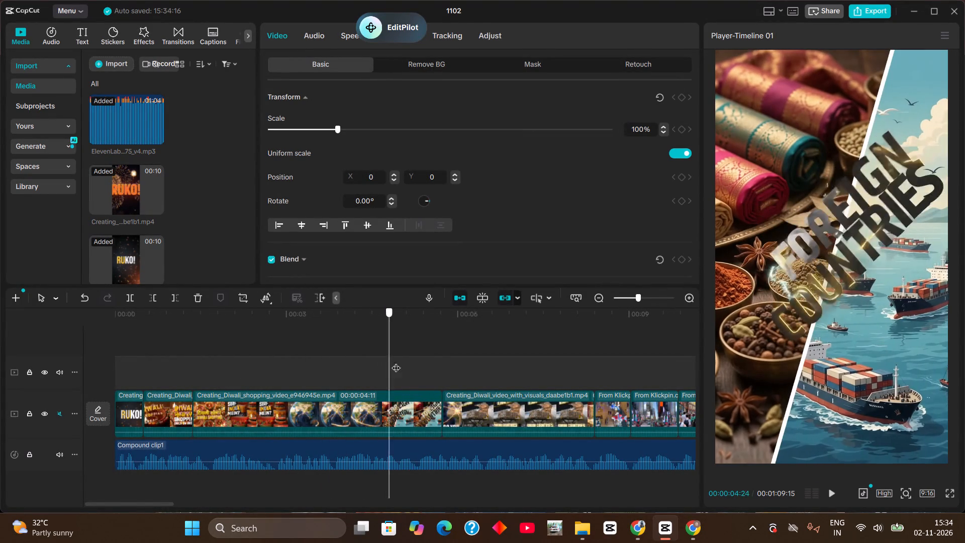
drag(396, 361, 444, 367)
click(39, 129)
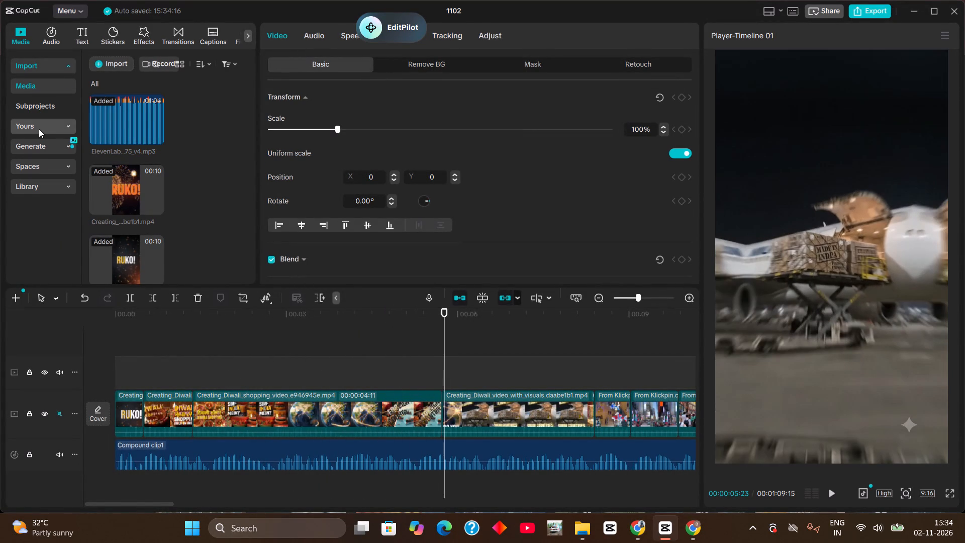
click(49, 127)
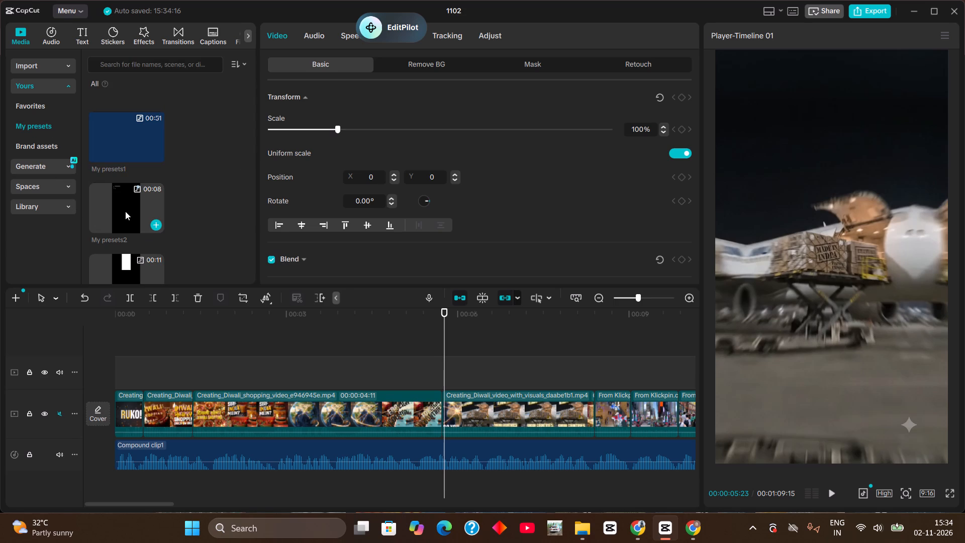
drag(125, 211, 447, 368)
drag(450, 317, 464, 320)
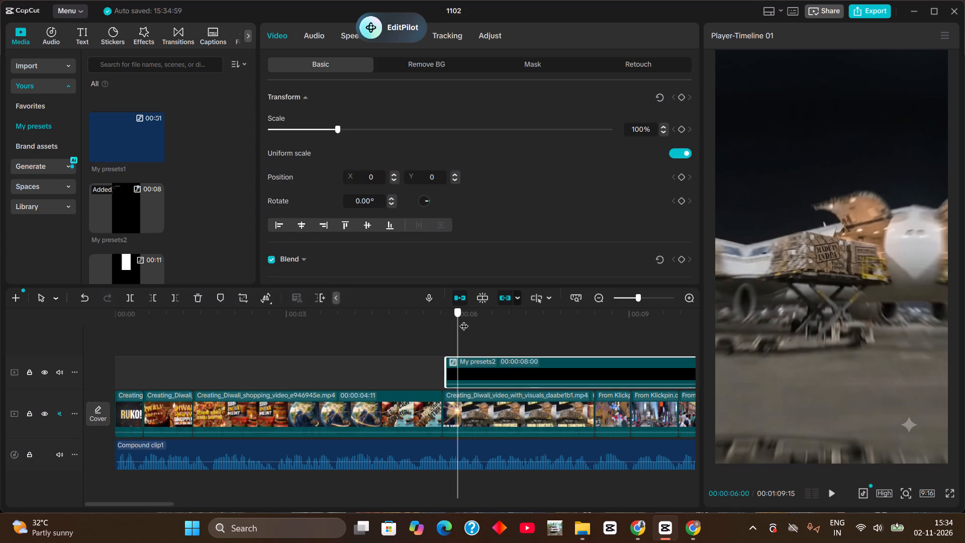
drag(464, 320, 478, 332)
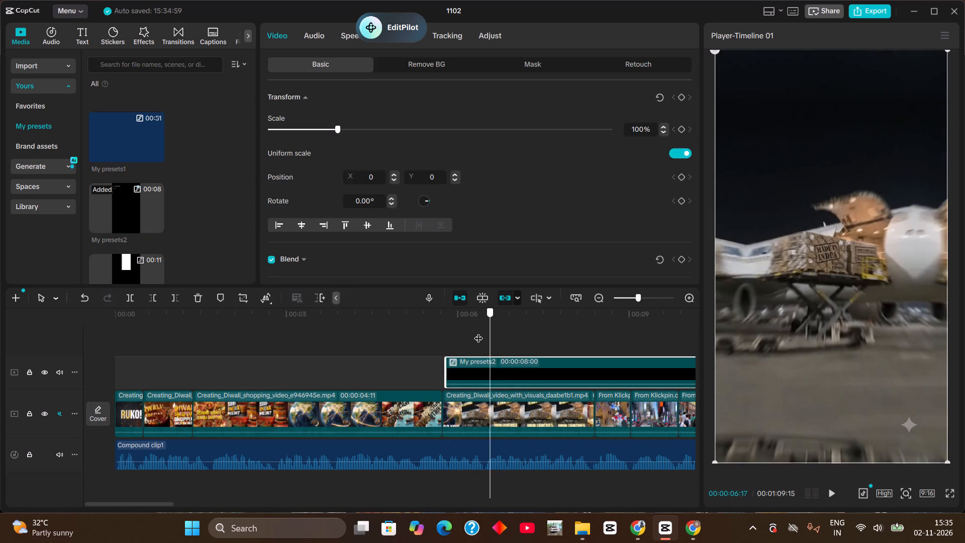
drag(478, 332, 604, 335)
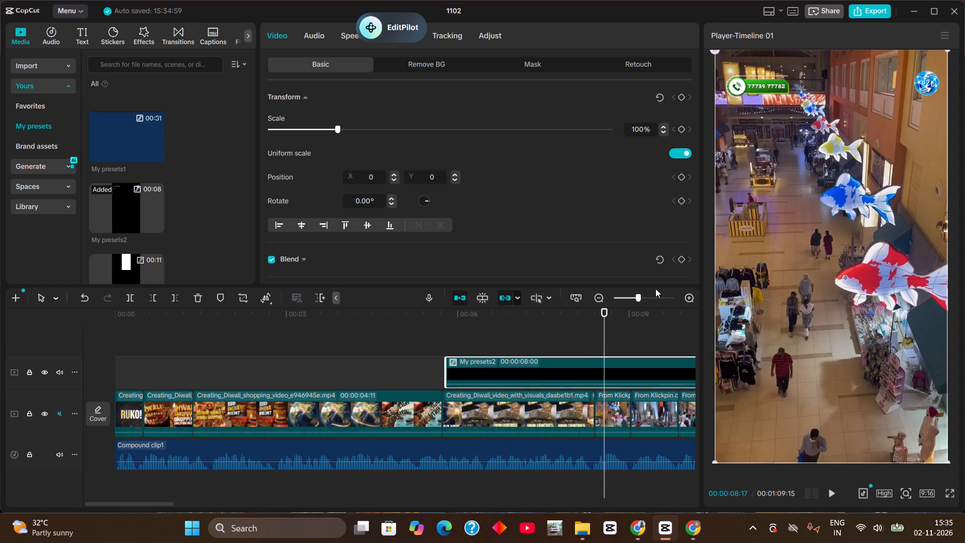
Add three more My presets2 copies on the same overlay track at about 19, 30 and 41 seconds, before the CTA-1 clip.
click(633, 297)
click(627, 297)
click(625, 297)
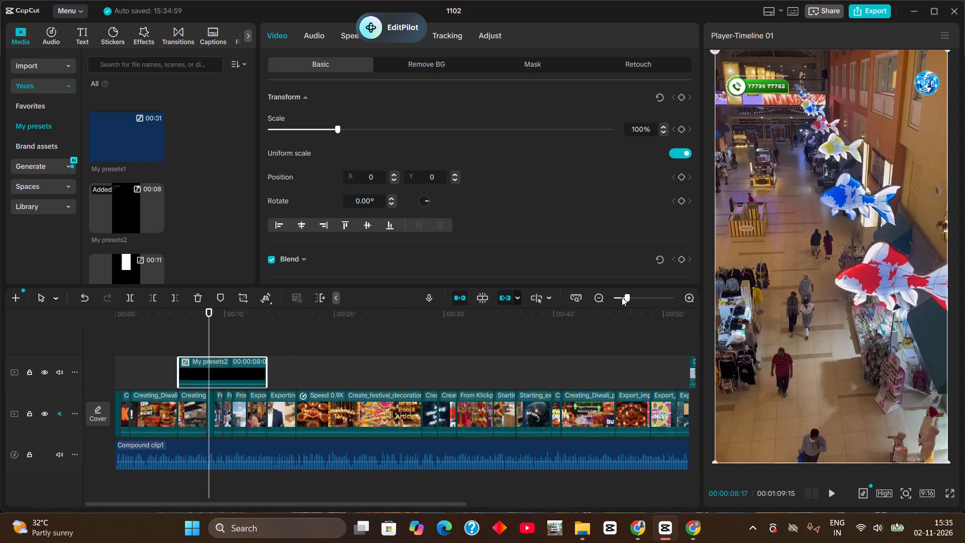
click(622, 297)
drag(121, 197, 179, 349)
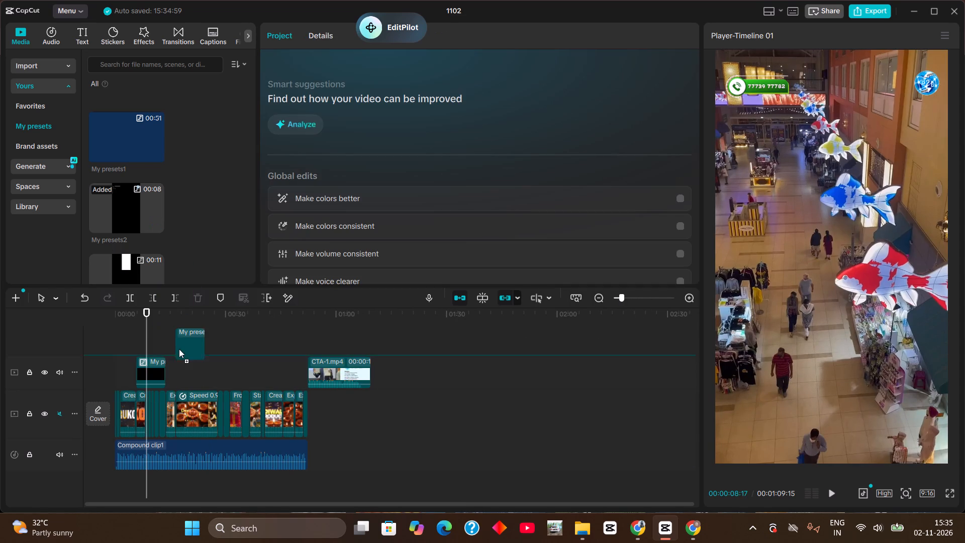
drag(179, 349, 185, 370)
drag(119, 208, 216, 358)
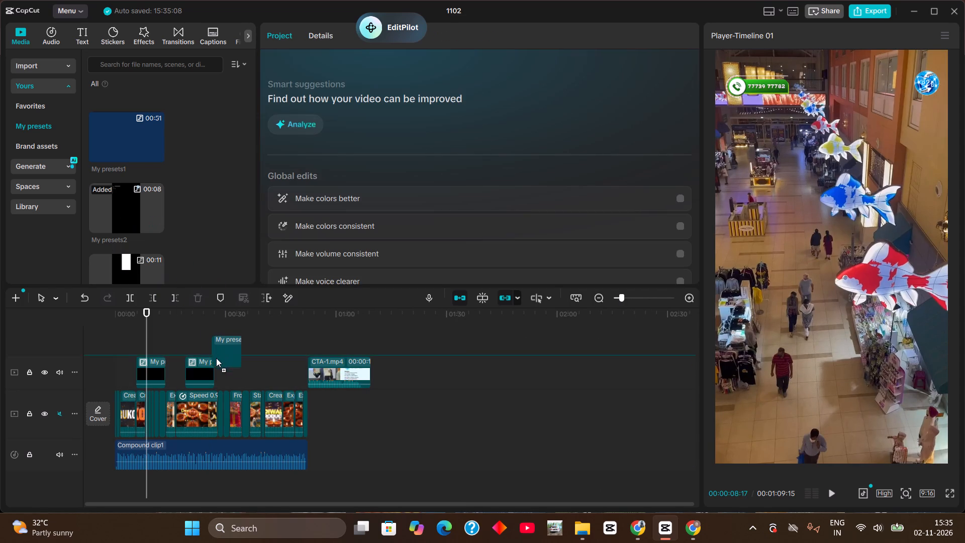
drag(216, 358, 226, 374)
drag(122, 218, 253, 364)
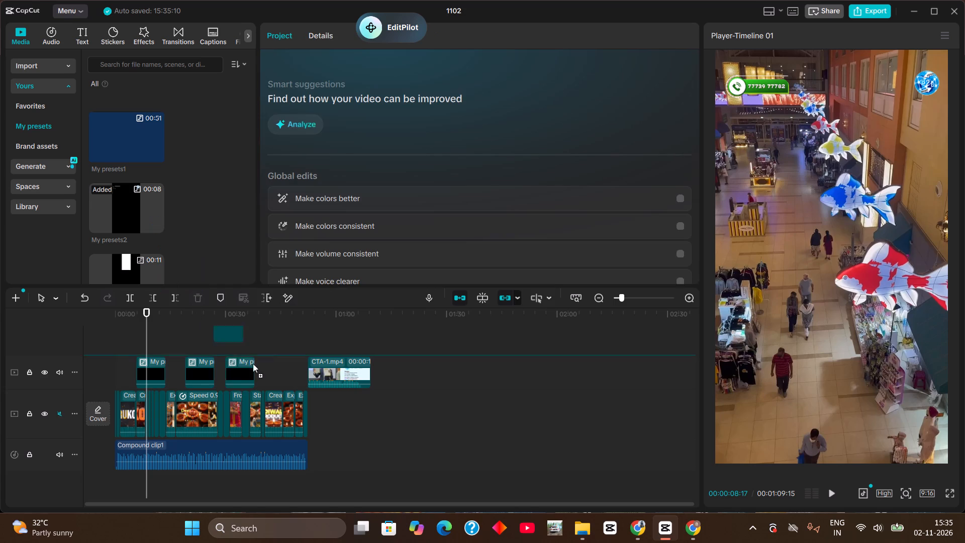
drag(253, 364, 267, 372)
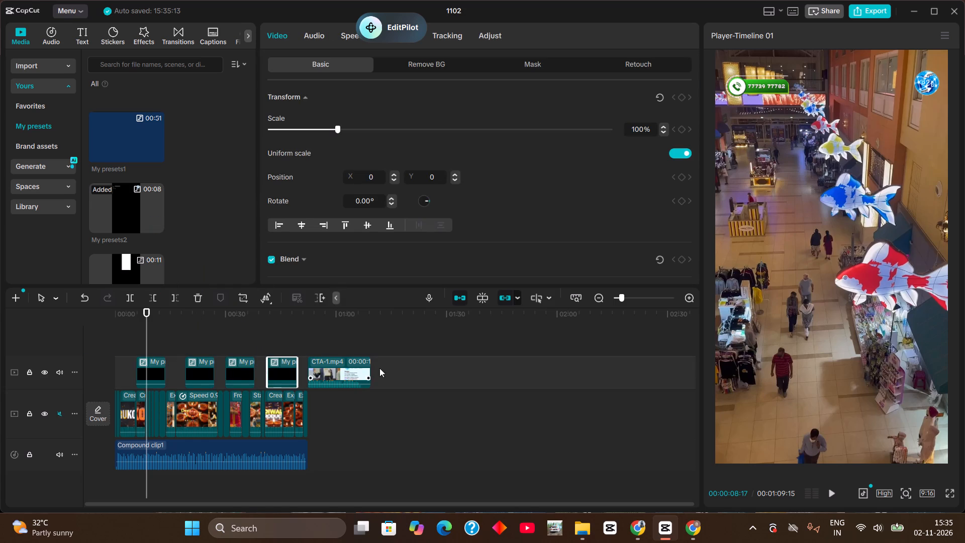
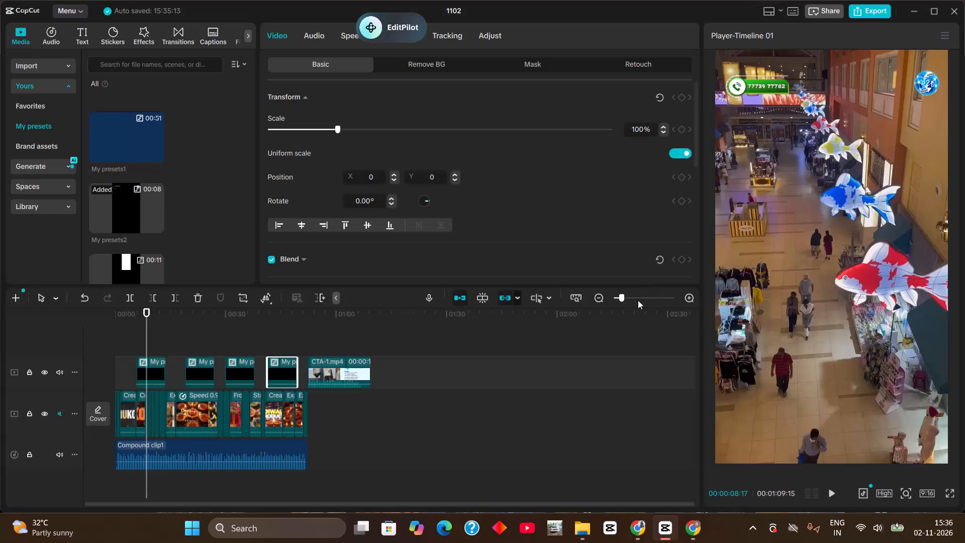
Play the timeline from the start to about 00:00:12 to check the clips and the first My presets2 overlay.
click(638, 300)
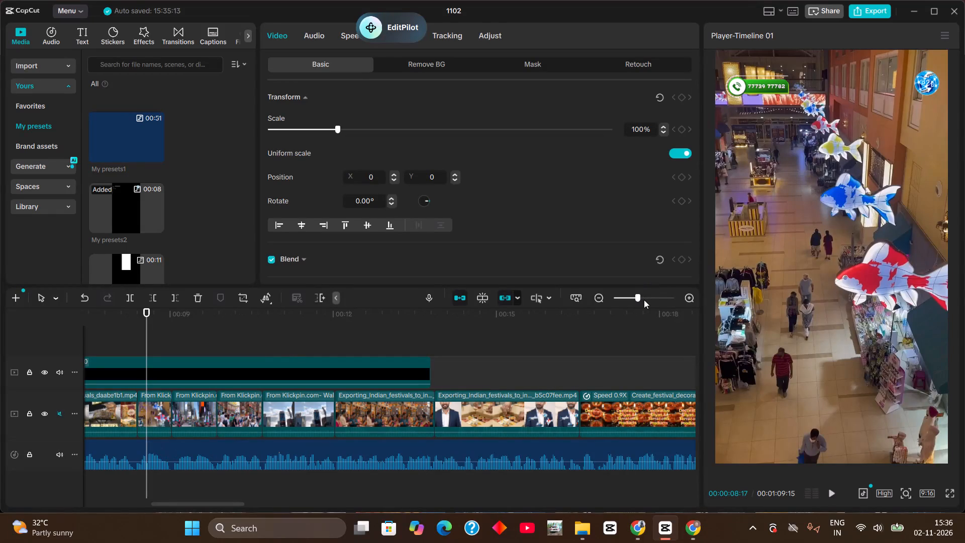
drag(115, 312, 0, 327)
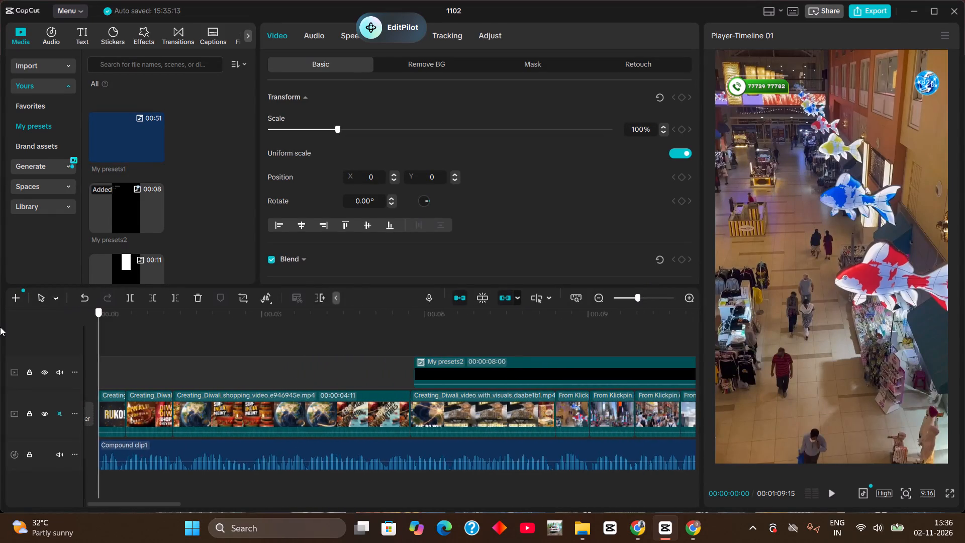
drag(0, 327, 0, 344)
key(space)
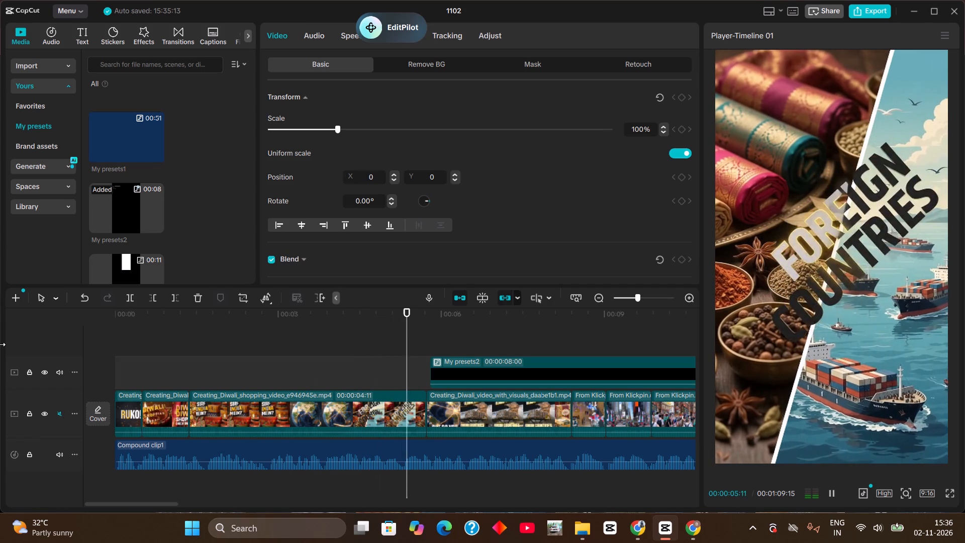
key(space)
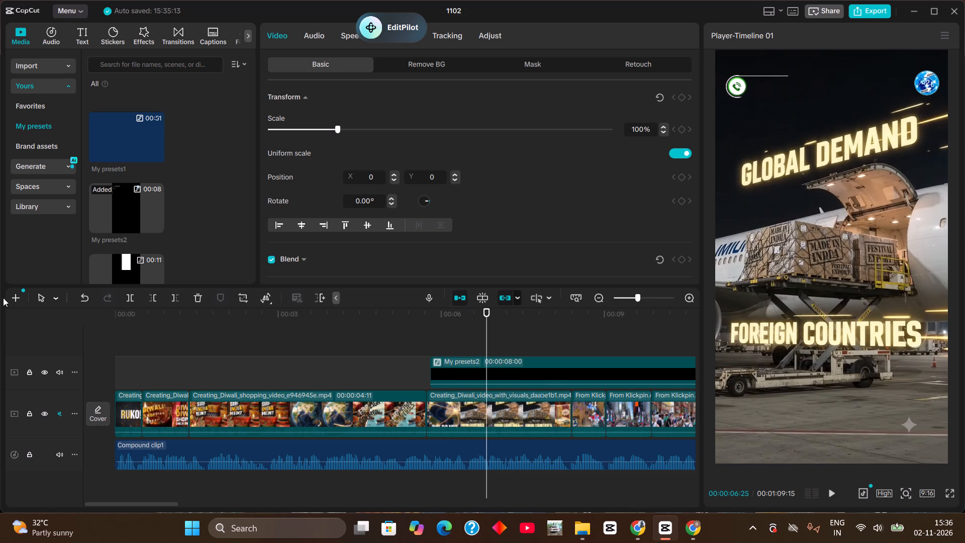
click(378, 308)
key(space)
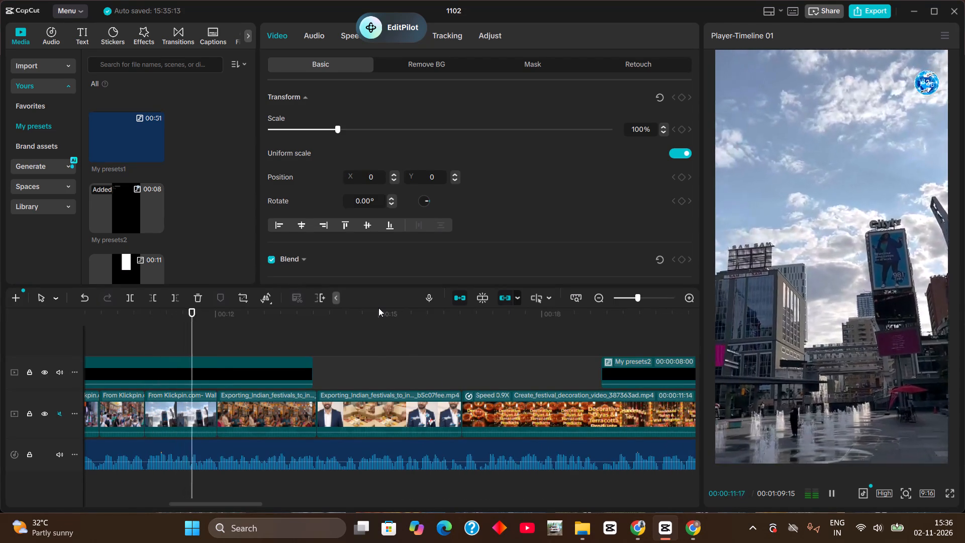
key(space)
Close project 1102 and exit CapCut completely.
click(955, 16)
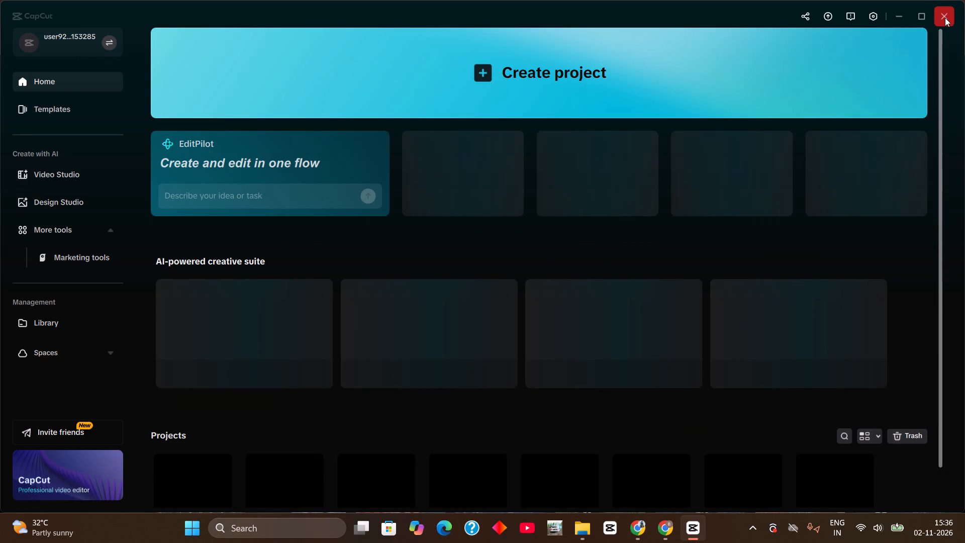
click(945, 18)
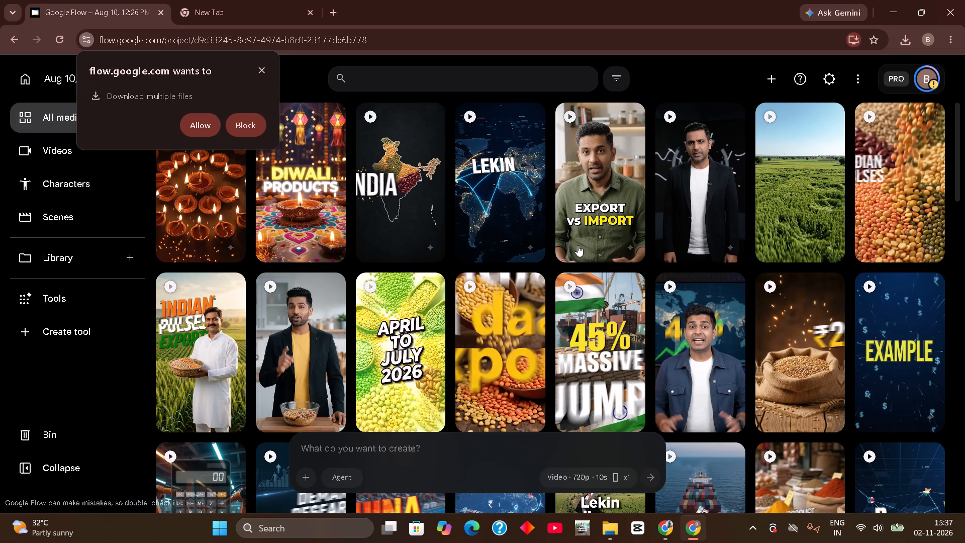
click(278, 535)
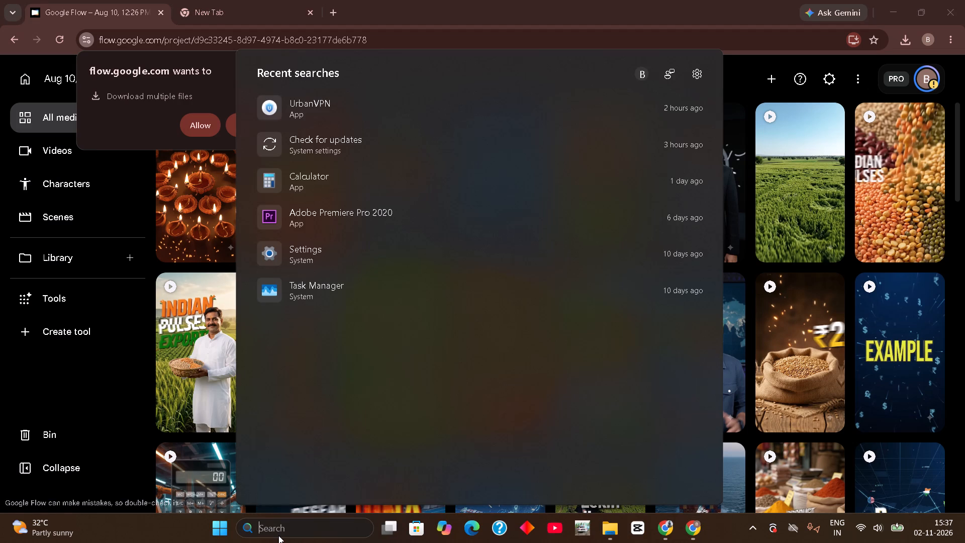
text(vpn)
key(Return)
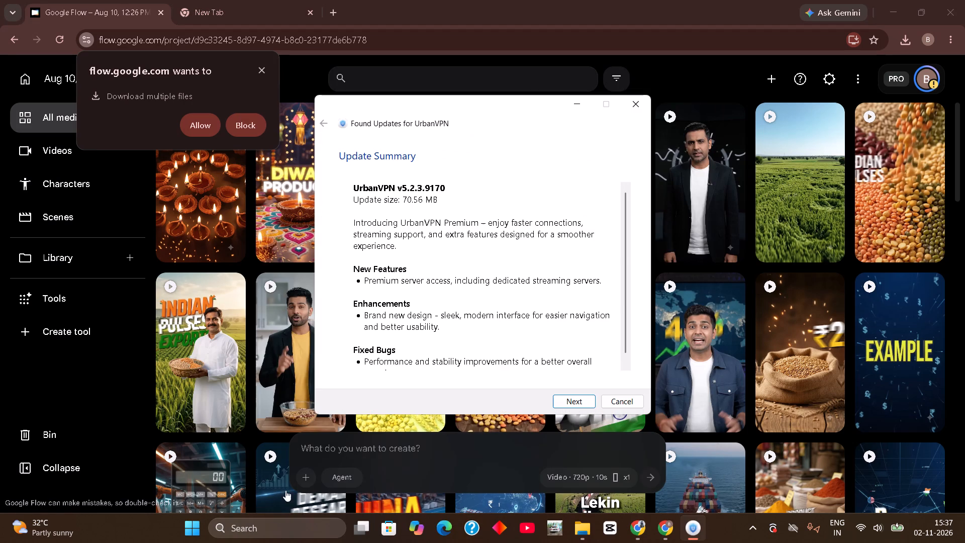
click(627, 397)
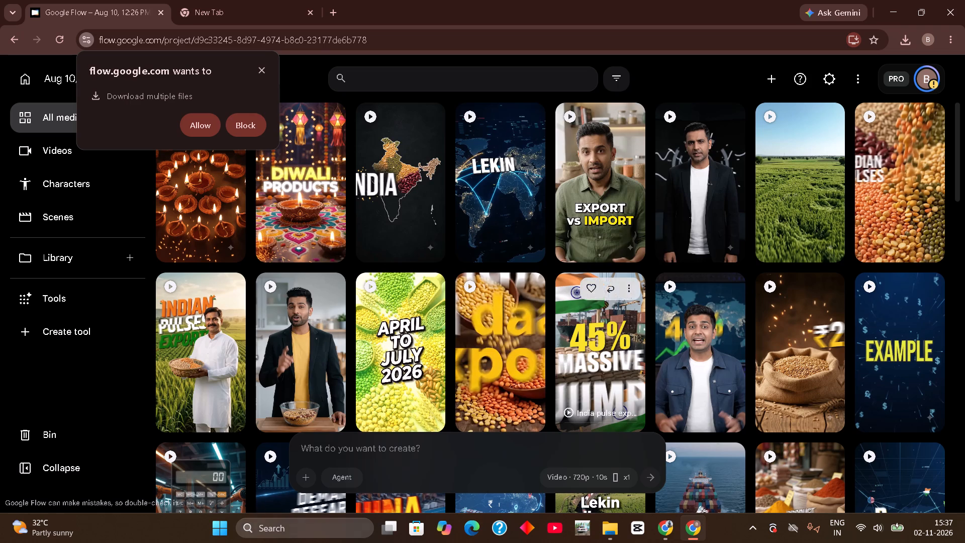
click(316, 333)
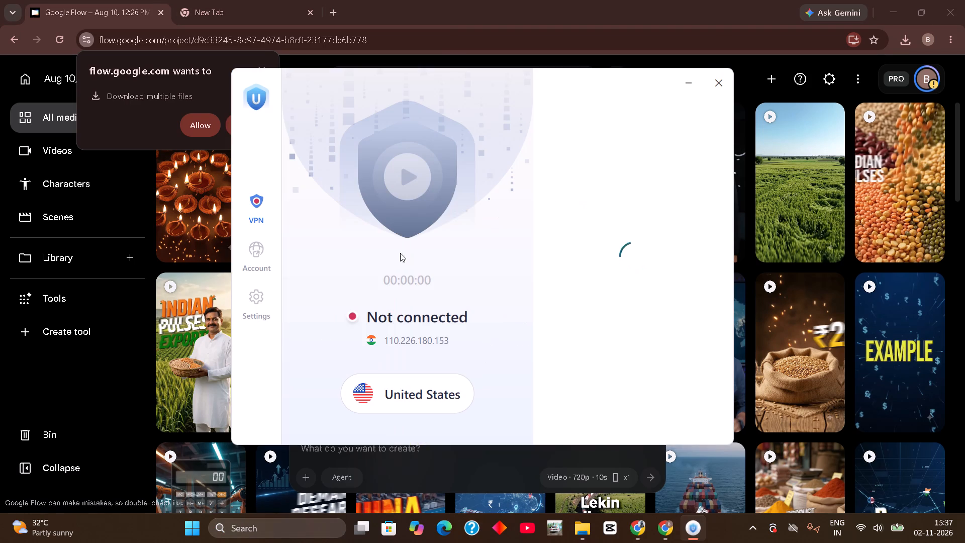
click(396, 168)
click(404, 181)
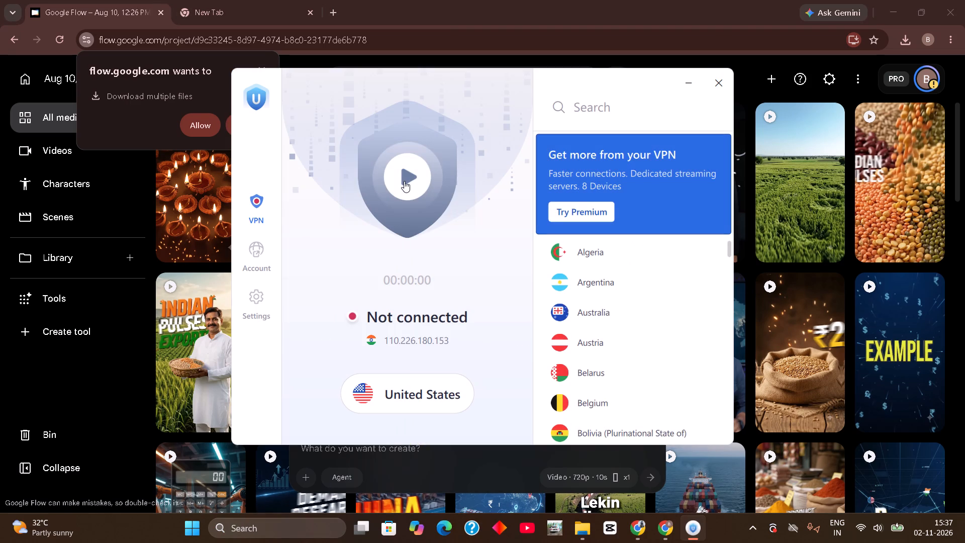
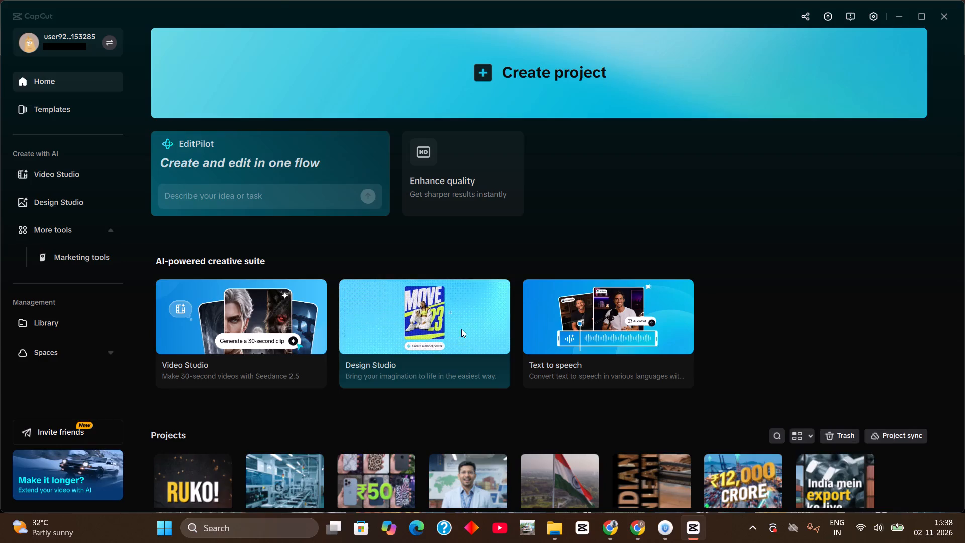
scroll(499, 123, down, 3)
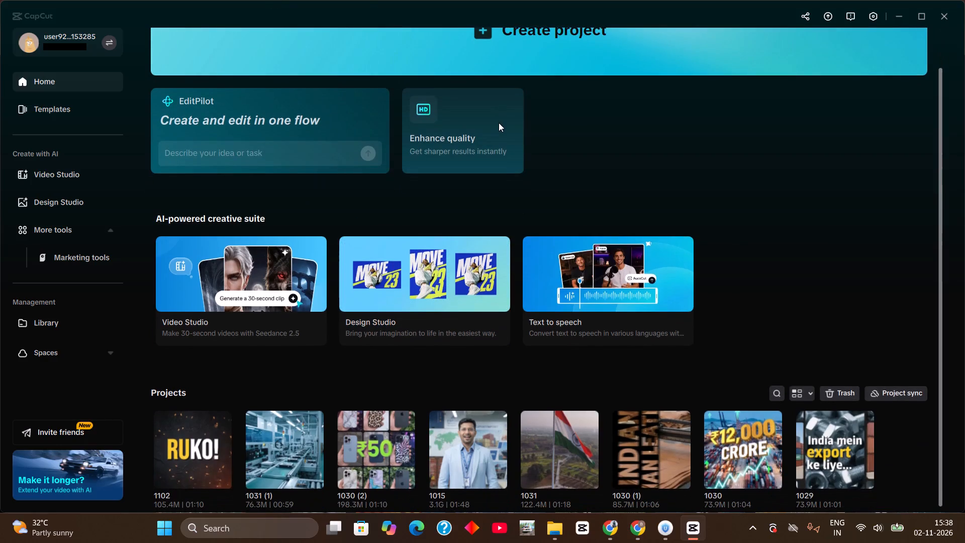
scroll(499, 123, down, 1)
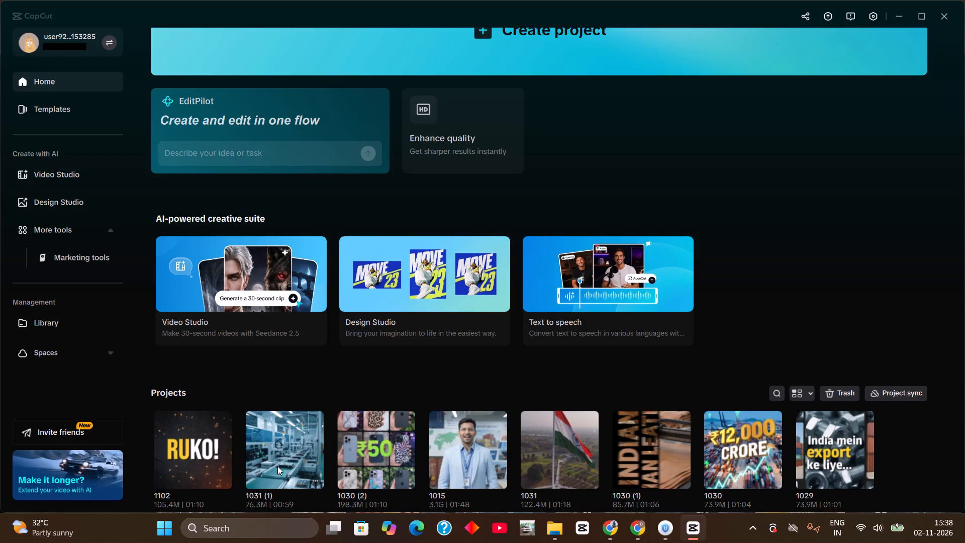
click(205, 445)
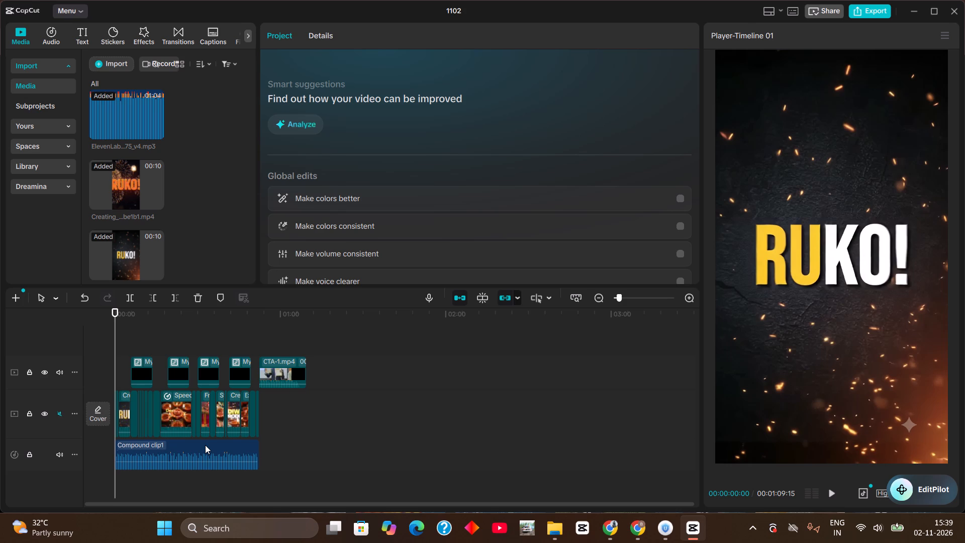
Preview the timeline around the 8-second mark and place the playhead at 00:00:08:12, at the start of the shopping mall clip.
drag(619, 298, 633, 298)
drag(154, 327, 210, 328)
drag(184, 317, 357, 341)
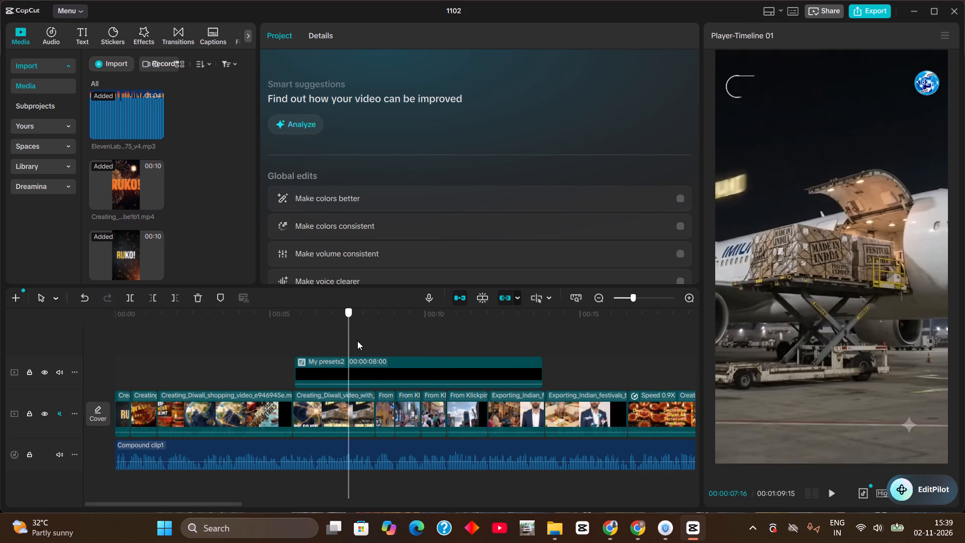
drag(357, 341, 344, 353)
key(space)
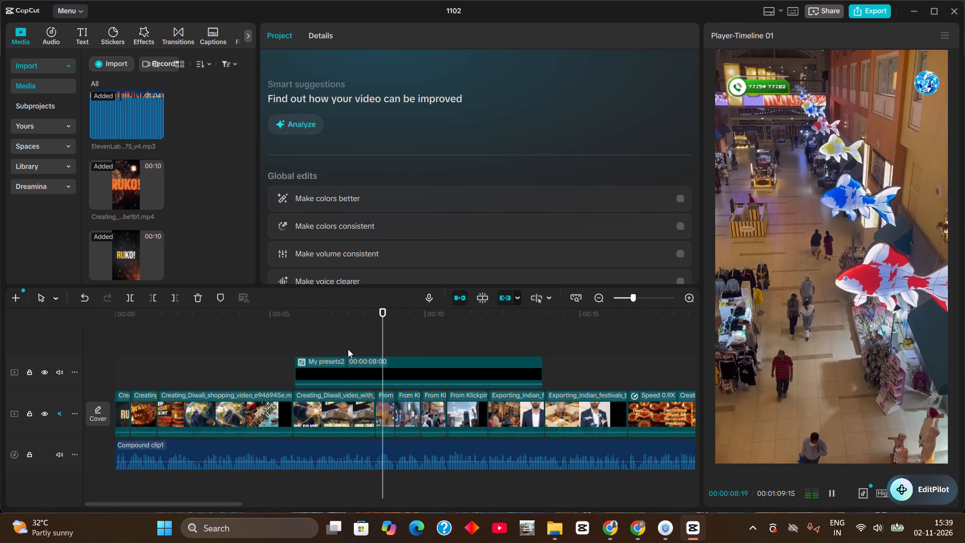
key(space)
drag(383, 317, 374, 322)
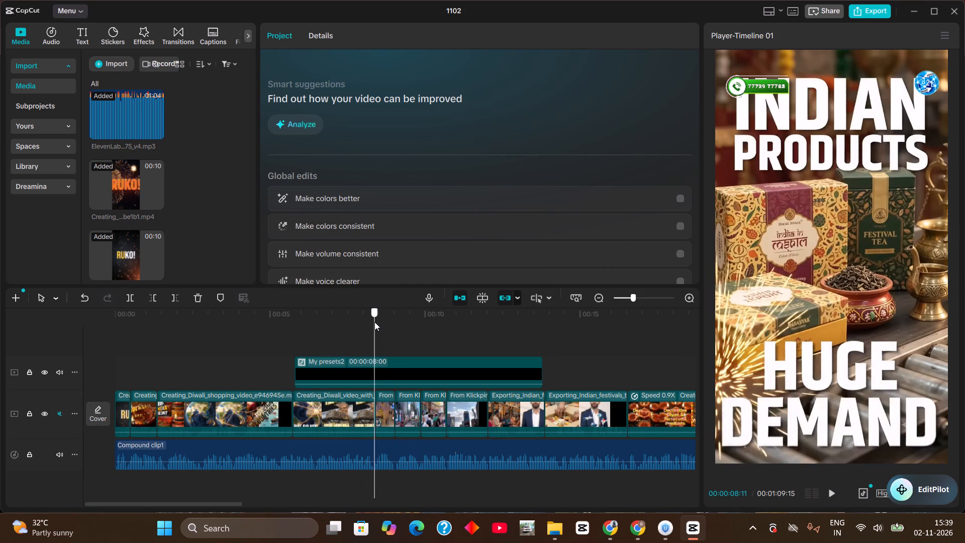
drag(374, 322, 375, 326)
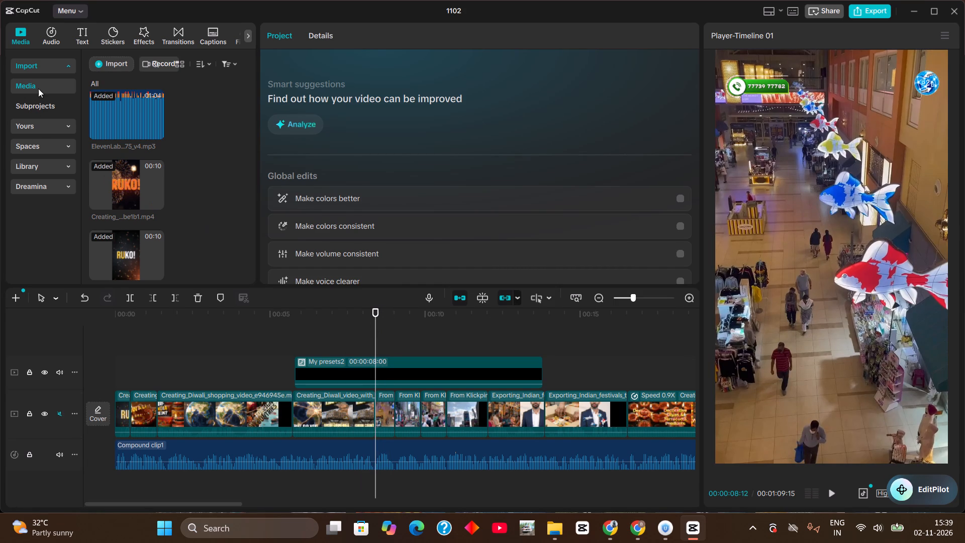
Add a default text clip at the playhead with the wording "dubai" and set its case to uppercase.
click(78, 33)
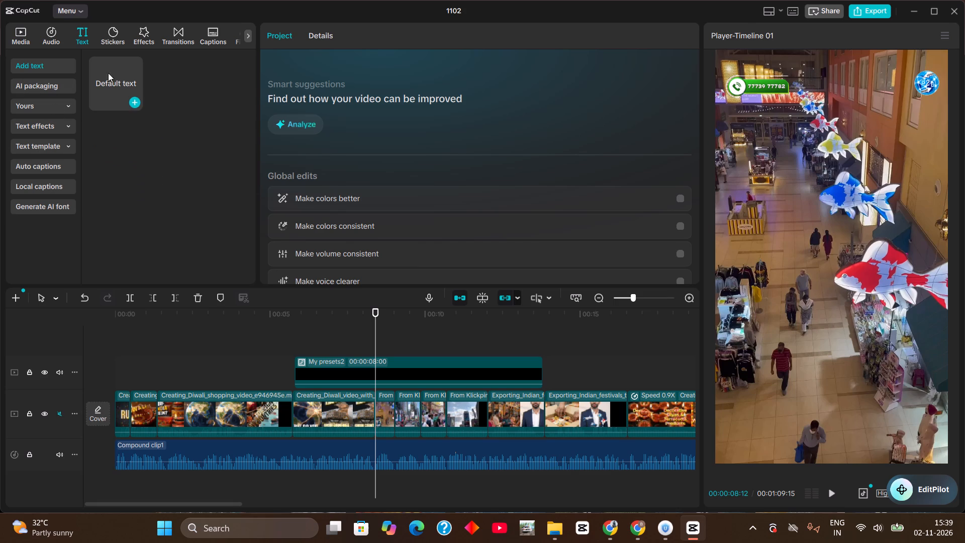
click(136, 110)
click(135, 103)
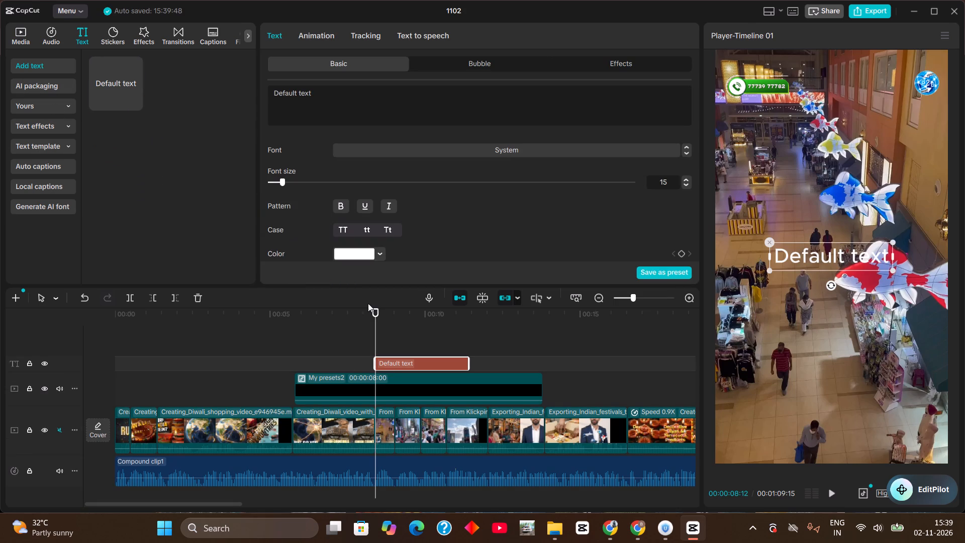
drag(325, 90, 273, 87)
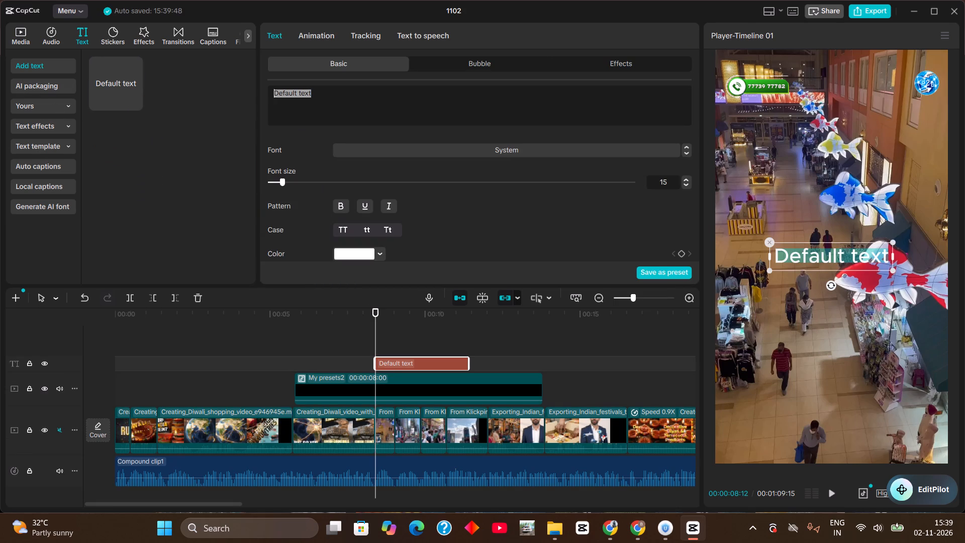
text(dubau)
key(equal)
key(BackSpace)
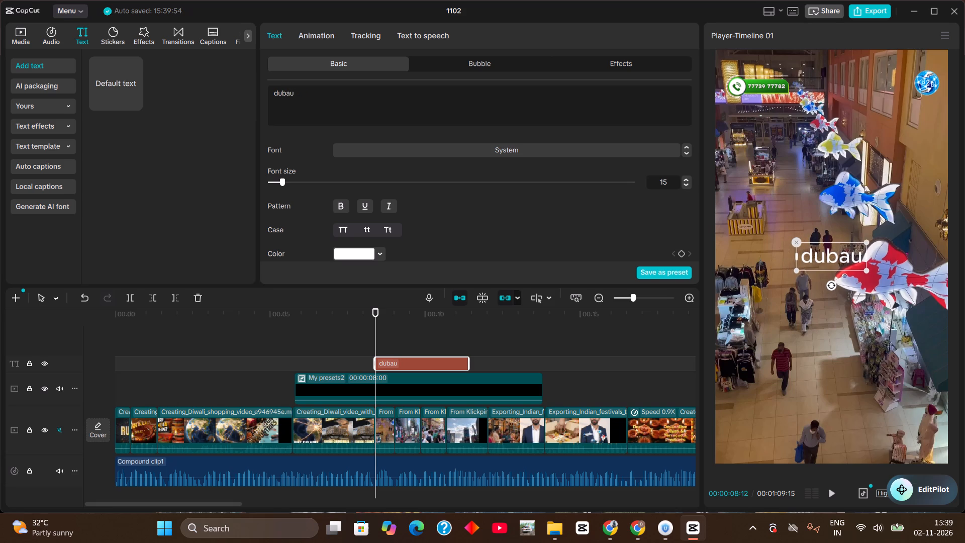
key(BackSpace)
key(i)
click(344, 232)
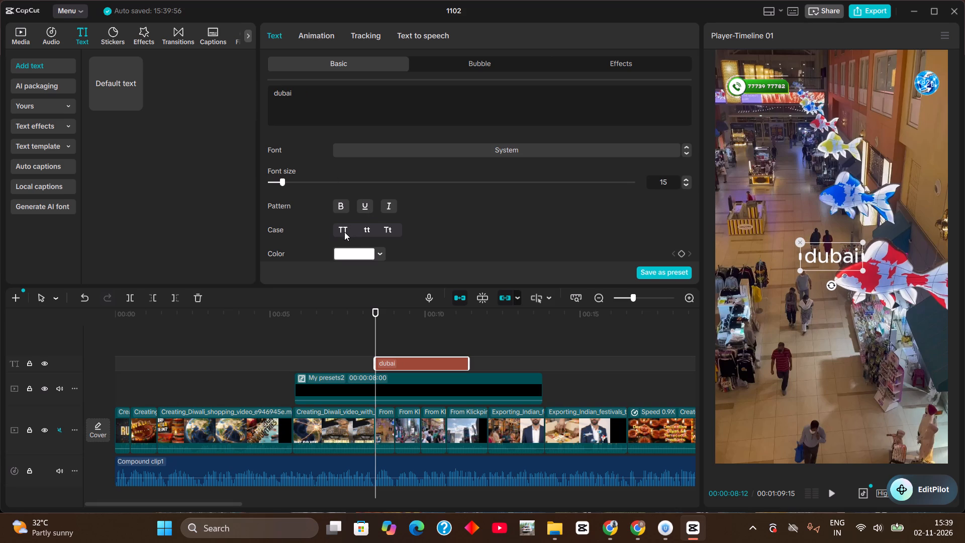
Try Poppins Bold and LAP on the DUBAI text, and set its font to Matura MT Script Capitals.
click(542, 151)
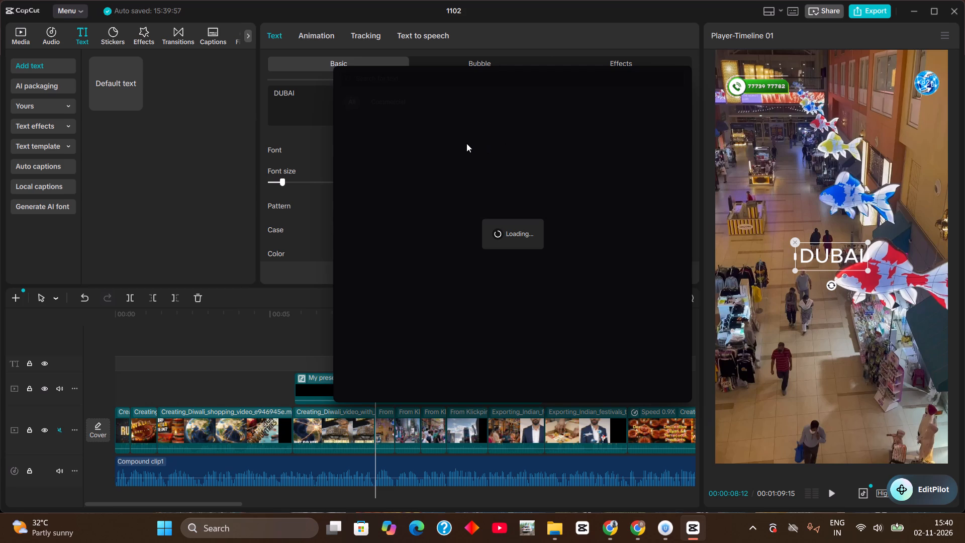
click(424, 161)
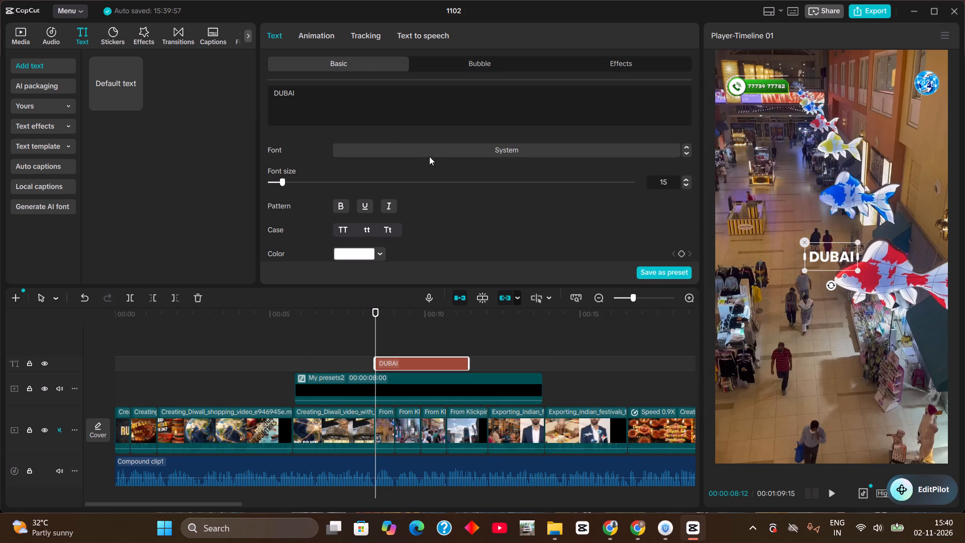
click(430, 156)
click(393, 147)
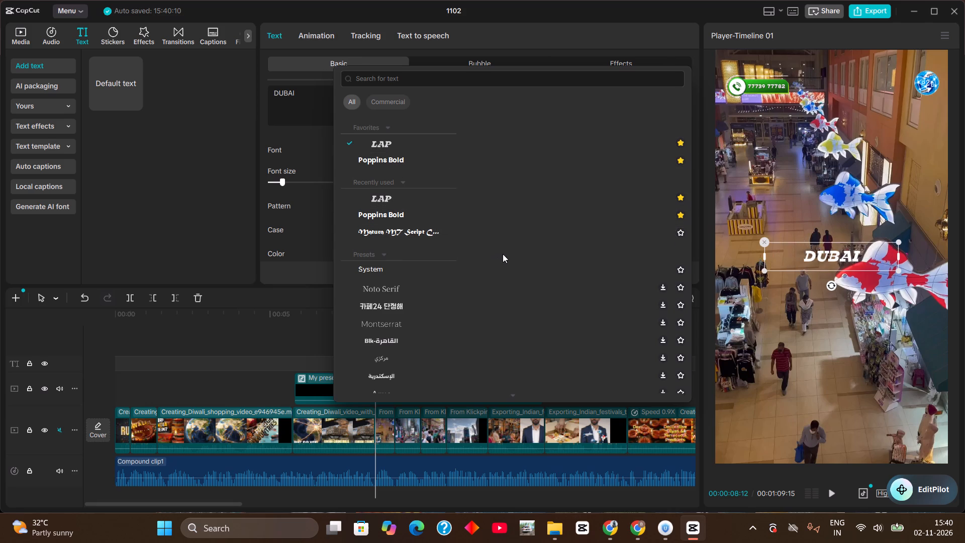
click(426, 233)
Move the DUBAI text up near the top of the video frame and scale it down slightly.
drag(829, 262, 829, 132)
drag(898, 141, 880, 128)
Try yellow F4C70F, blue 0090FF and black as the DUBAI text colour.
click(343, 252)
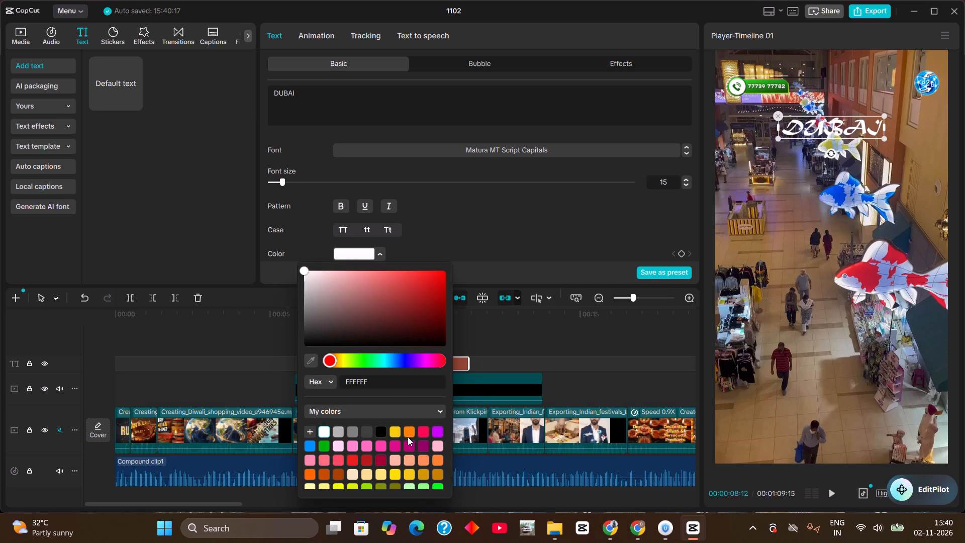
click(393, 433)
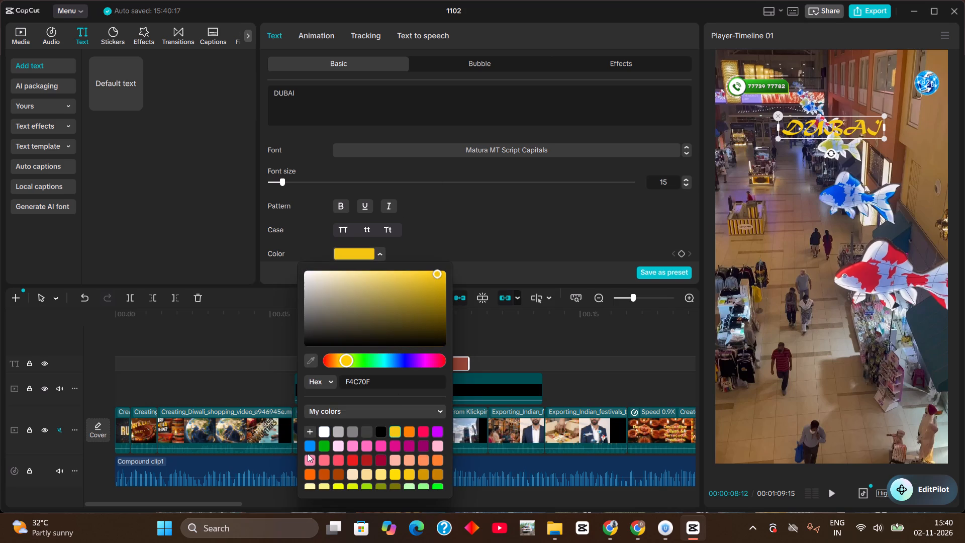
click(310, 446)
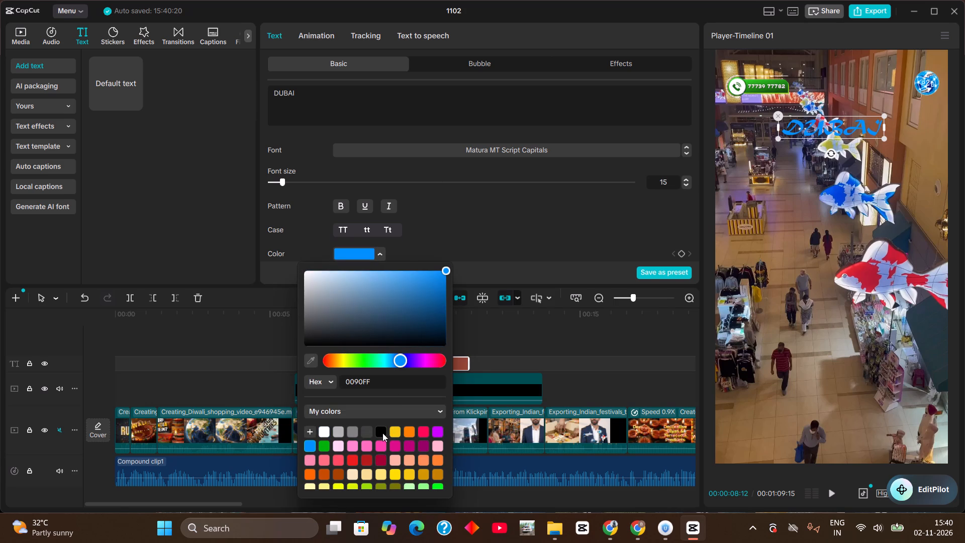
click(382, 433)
Try the white, black, yellow and red preset styles on the DUBAI text.
scroll(352, 238, down, 2)
click(314, 251)
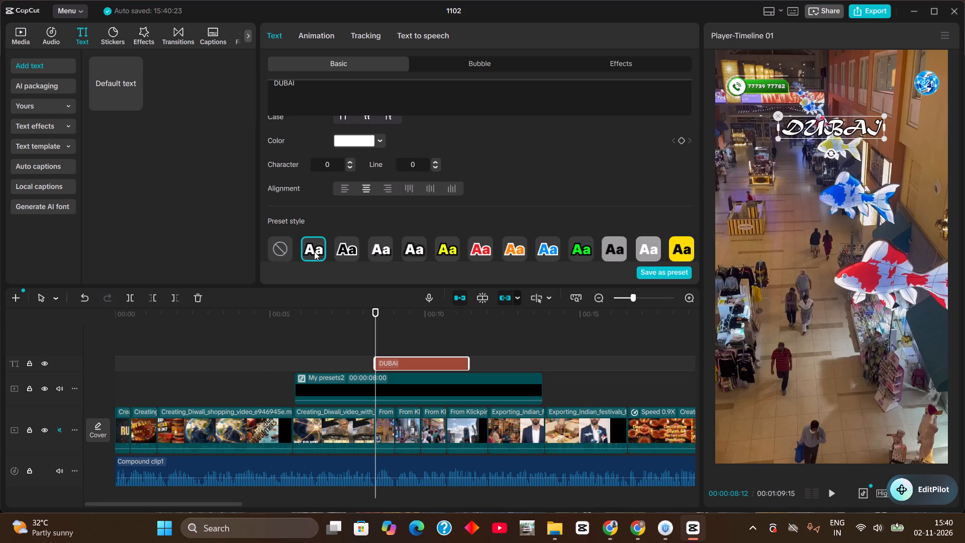
click(345, 254)
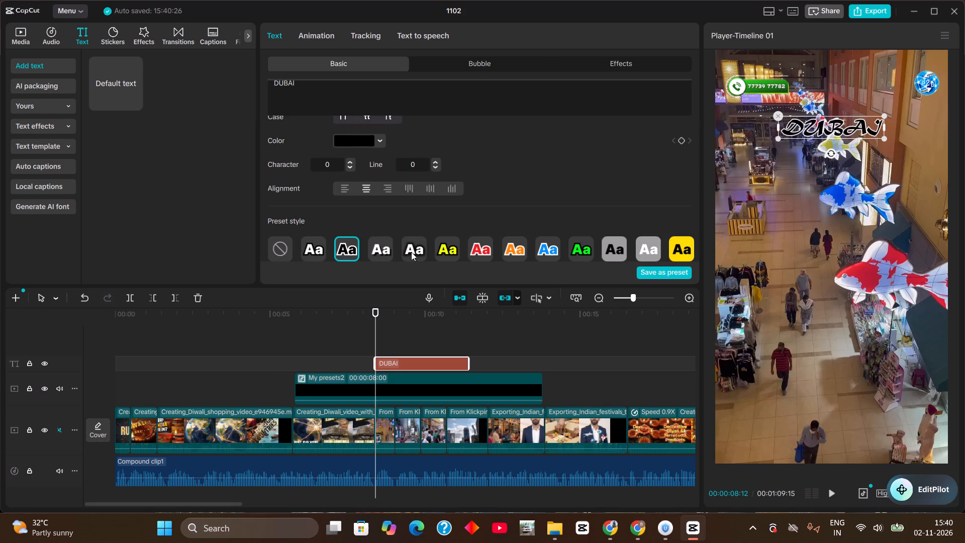
click(411, 252)
click(383, 252)
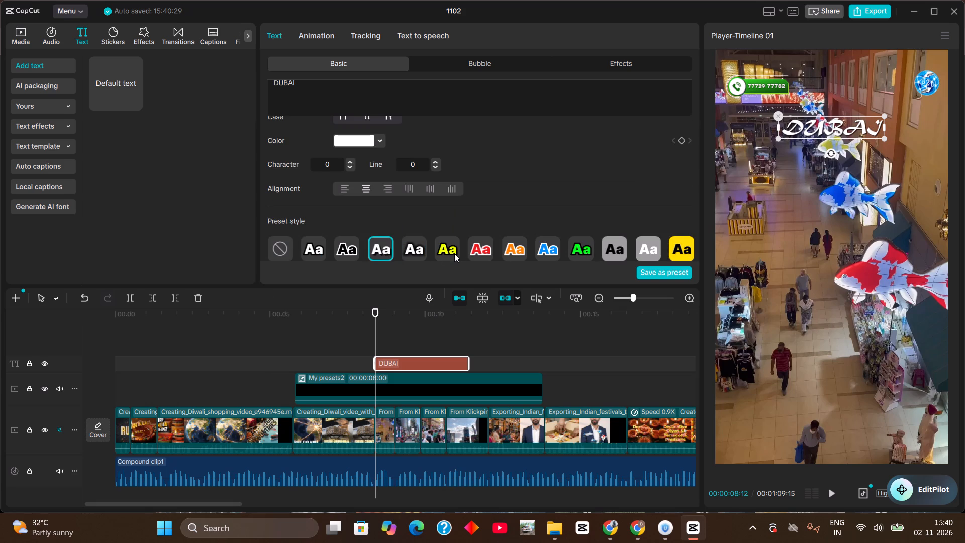
click(454, 253)
click(485, 252)
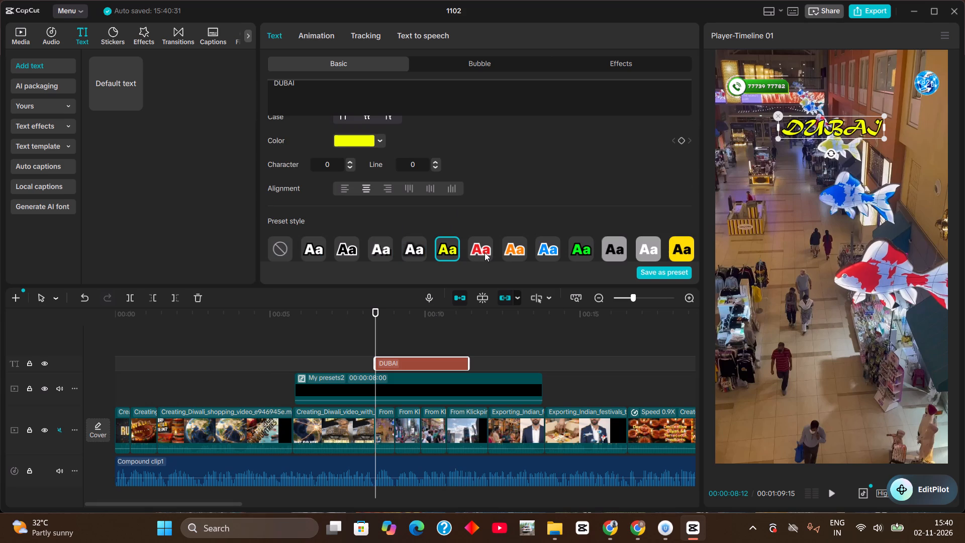
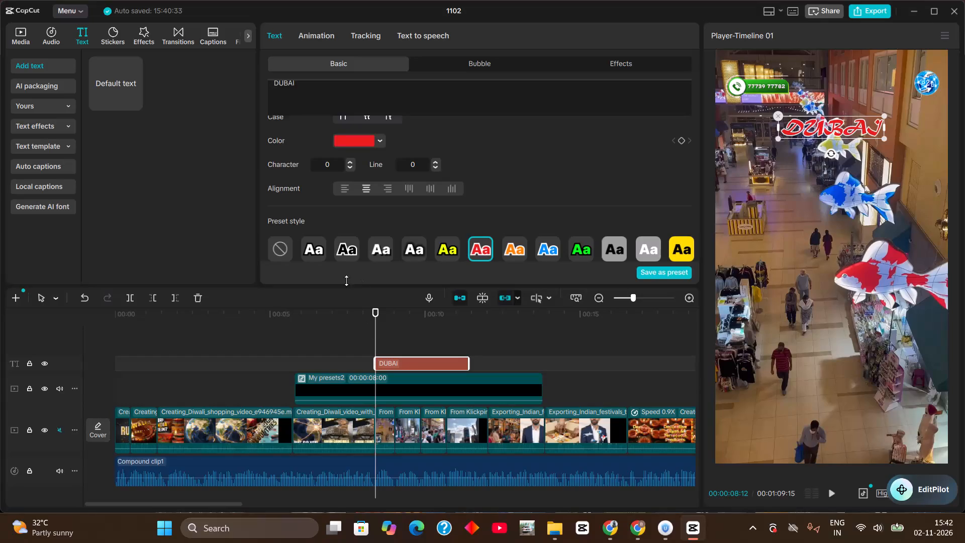
Try the blue, outlined white and black preset styles on the DUBAI text, and apply the third preset with plain white lettering.
click(539, 249)
click(383, 254)
click(309, 248)
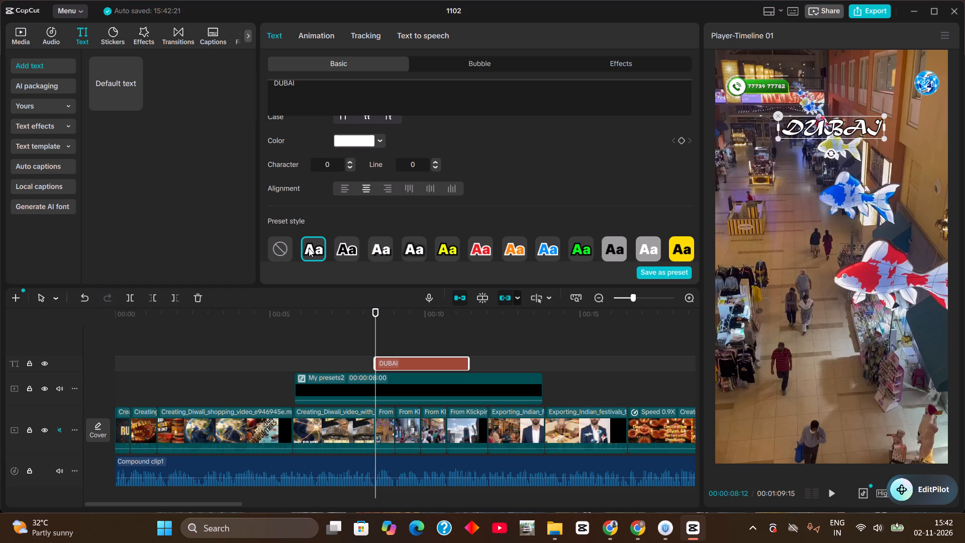
click(356, 249)
click(375, 251)
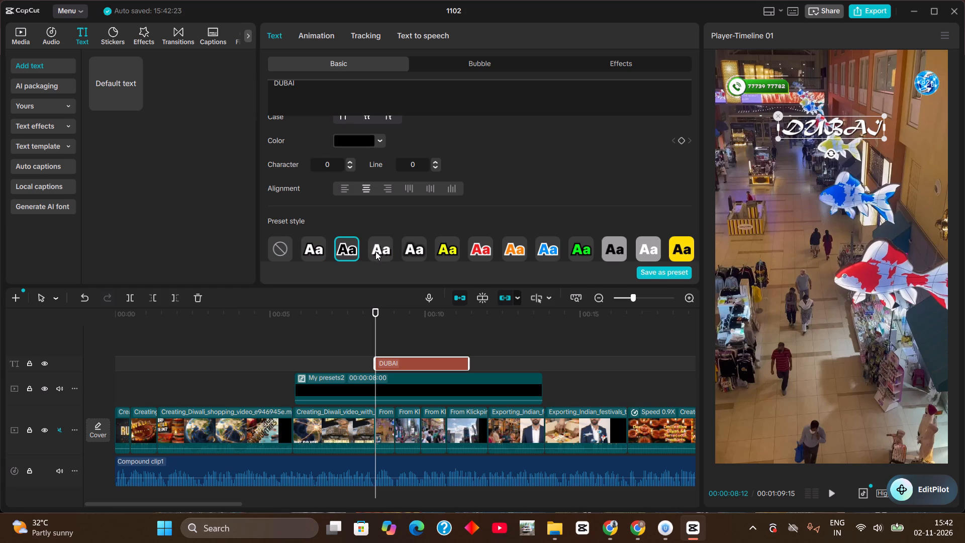
Move the DUBAI text down near the bottom of the video frame, centred horizontally.
drag(845, 128, 850, 438)
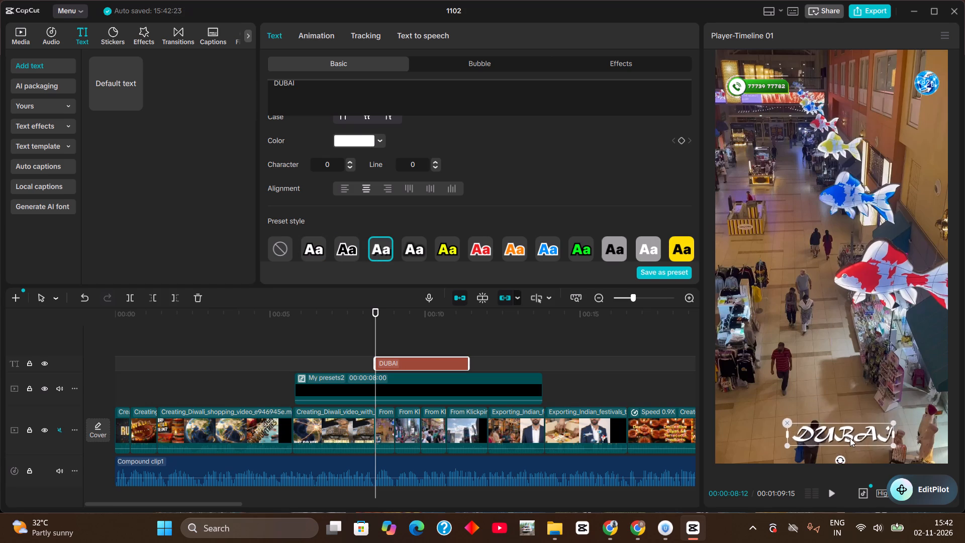
drag(850, 438, 845, 426)
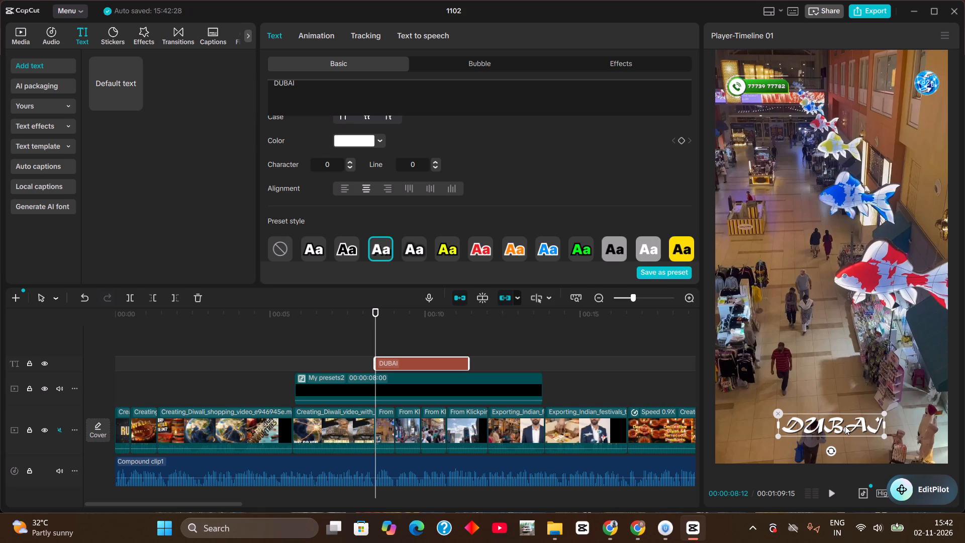
Search the In animations for BLINK for the DUBAI text, using the recent search.
click(326, 37)
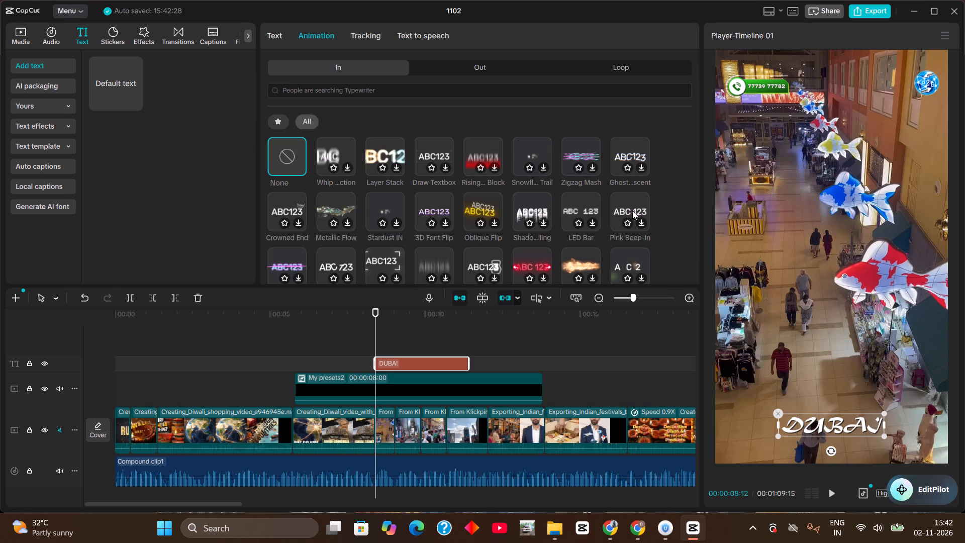
scroll(541, 192, down, 1)
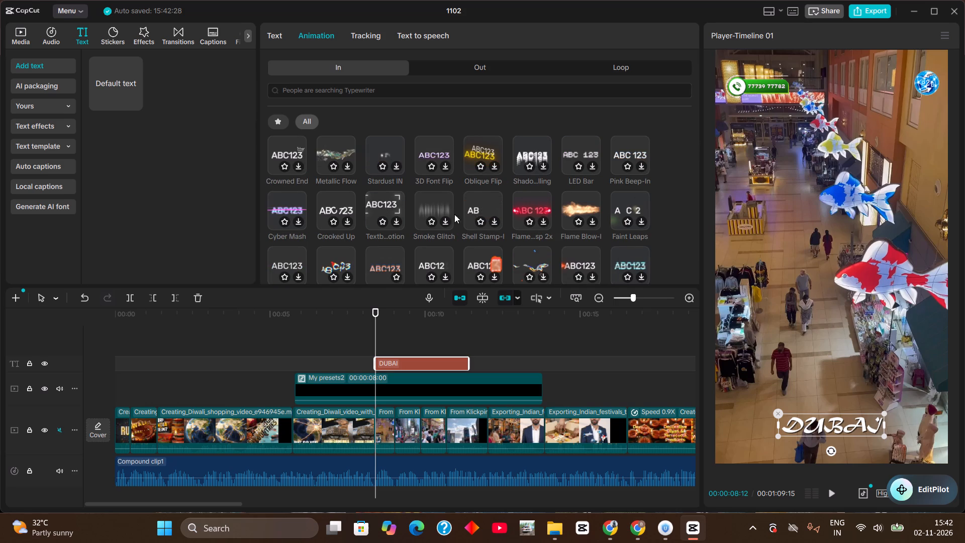
click(319, 96)
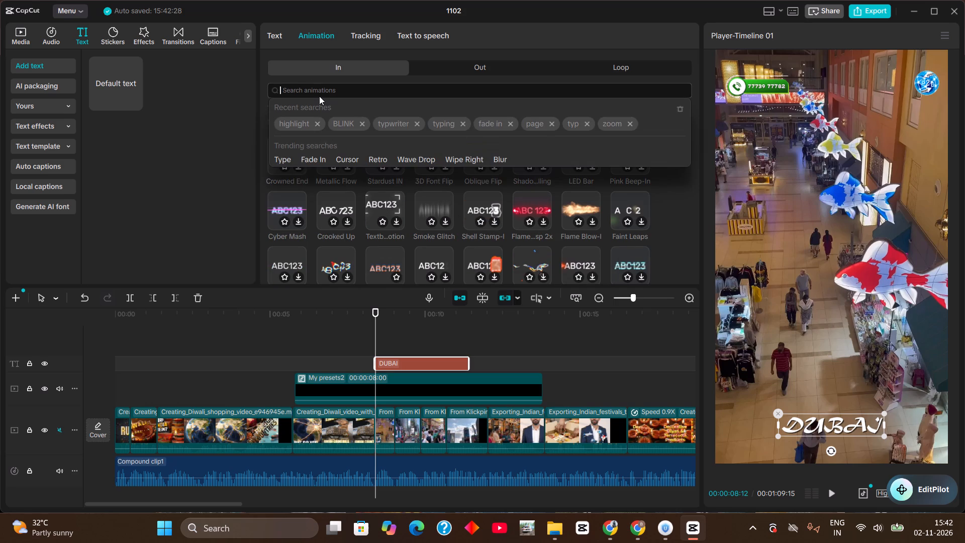
click(339, 126)
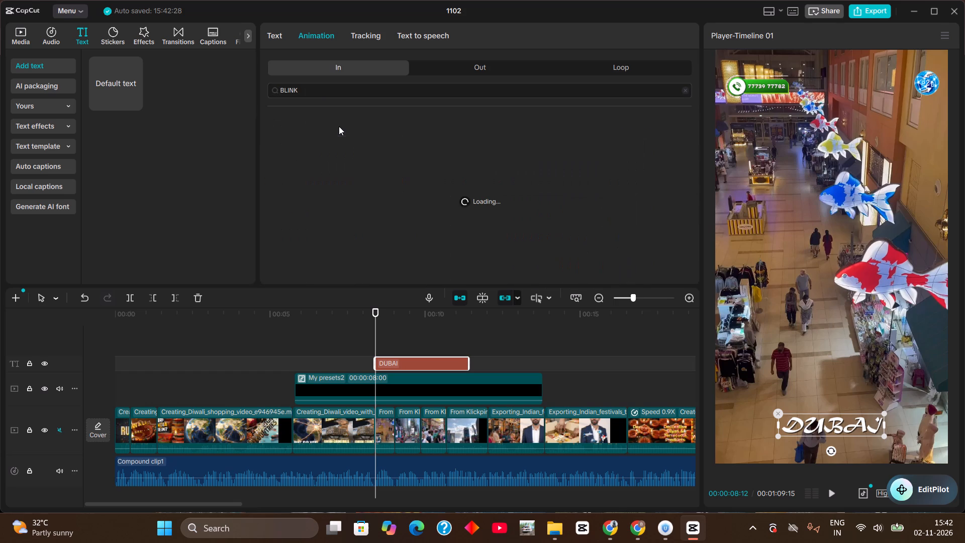
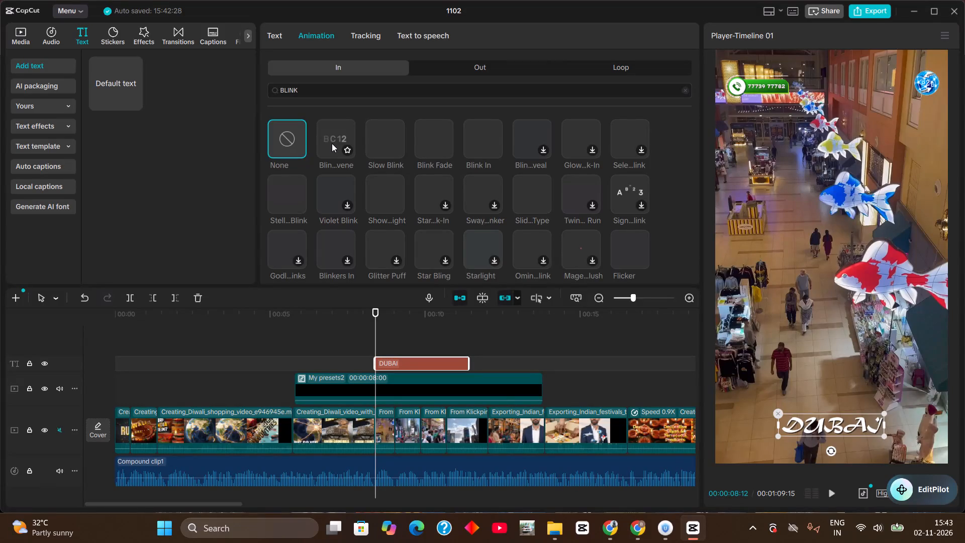
Apply the first BLINK search result as the DUBAI text's In animation.
click(332, 143)
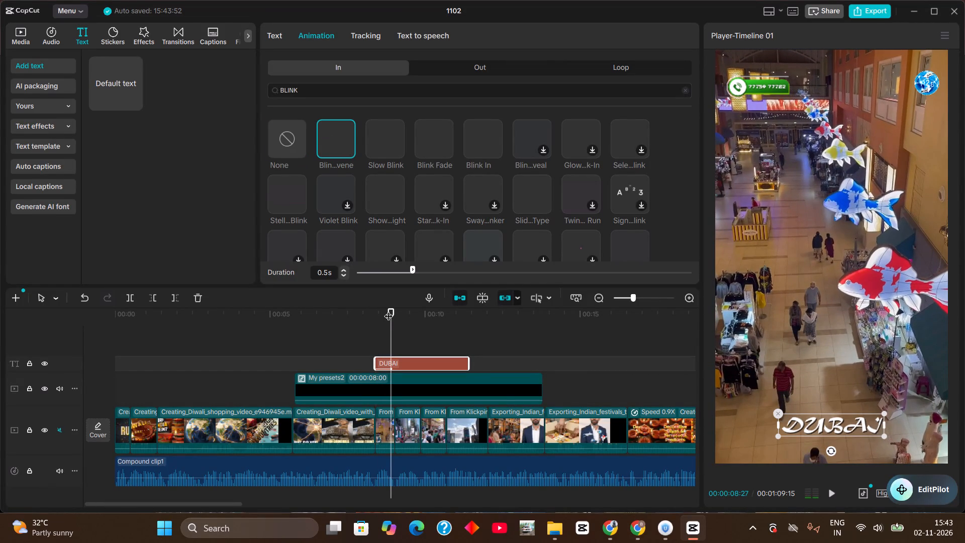
Split the DUBAI text clip at 00:00:09:00, where the mall shot ends, and delete the part after the cut.
drag(391, 311, 394, 317)
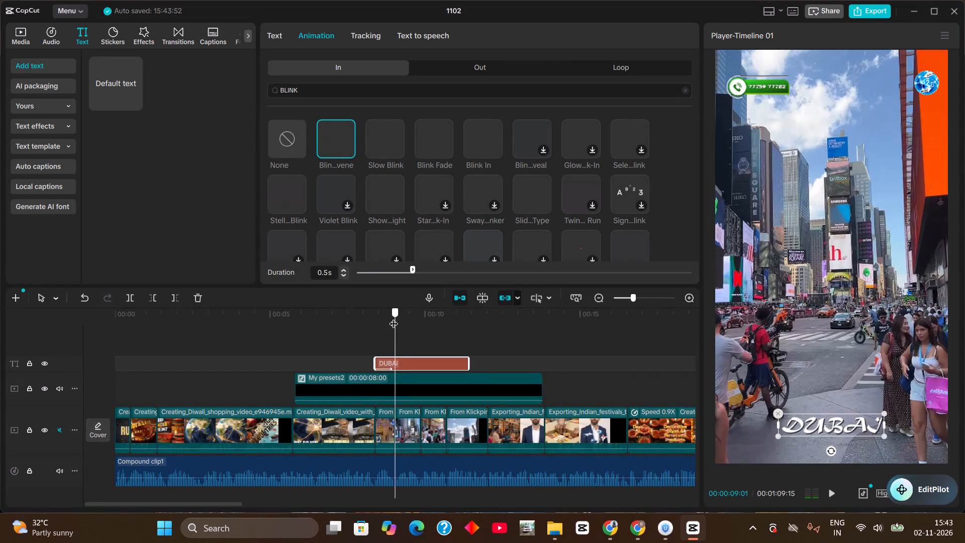
drag(394, 317, 394, 330)
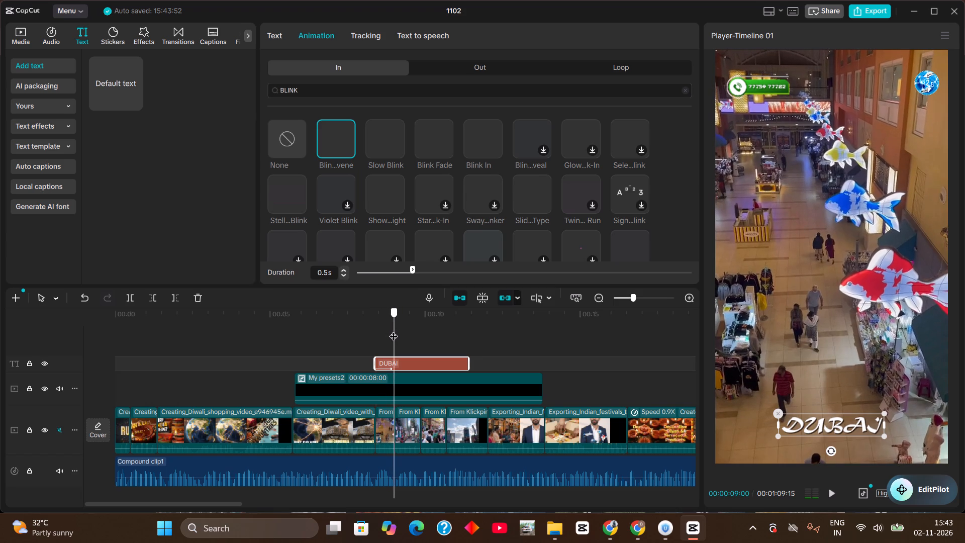
drag(394, 330, 394, 330)
key(ctrl+b)
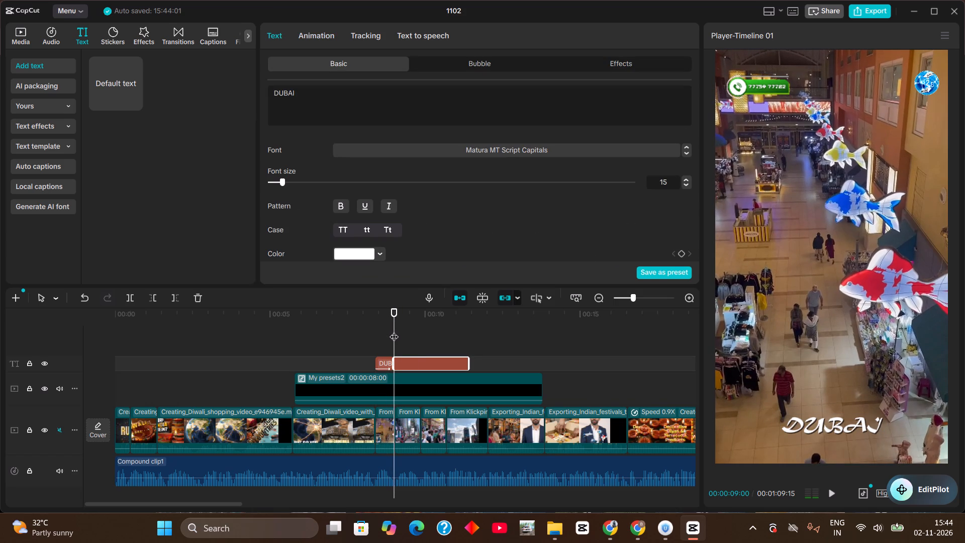
key(BackSpace)
Duplicate the shortened DUBAI text clip directly after itself, over the Times Square shot, and change the copy's wording to usa.
click(383, 363)
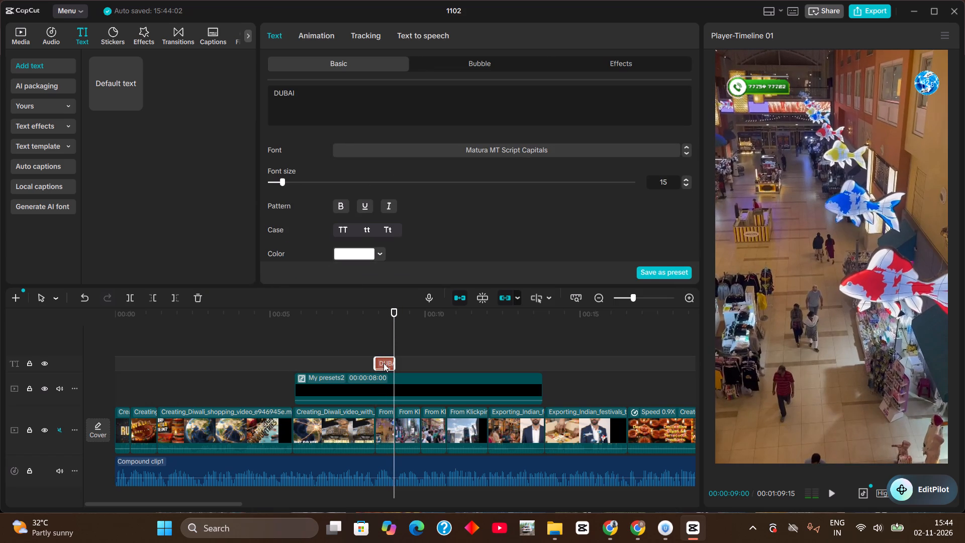
key(ctrl+c)
key(ctrl+v)
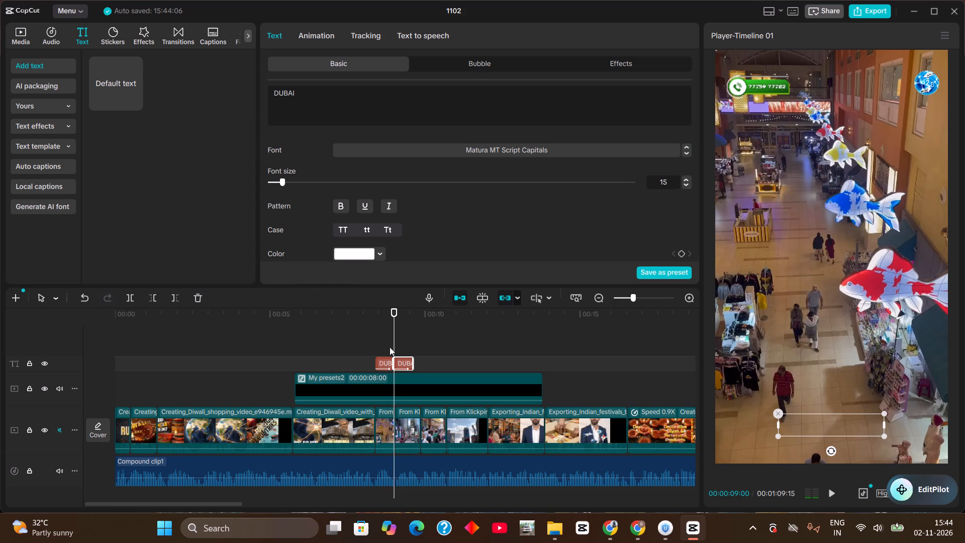
key(space)
key(space)
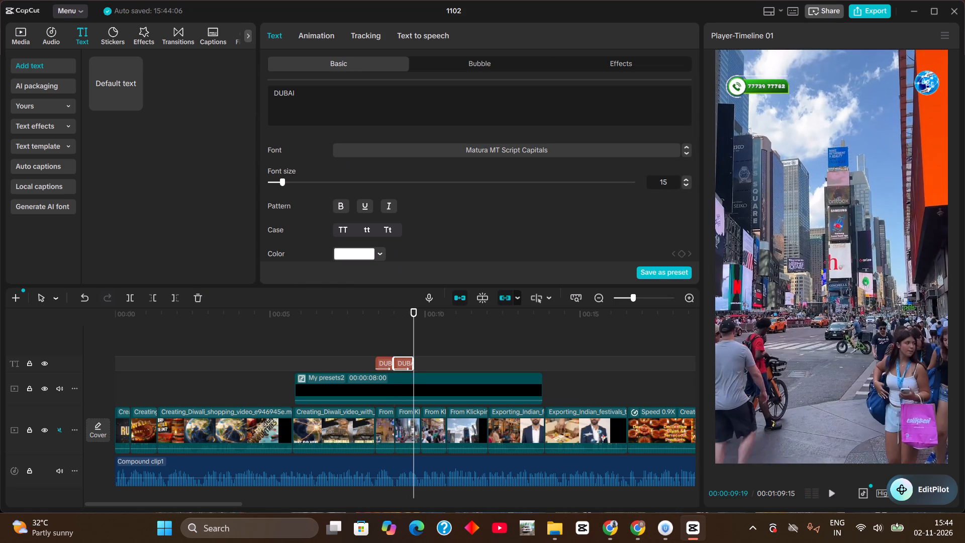
drag(304, 93, 267, 85)
text(usa)
click(404, 318)
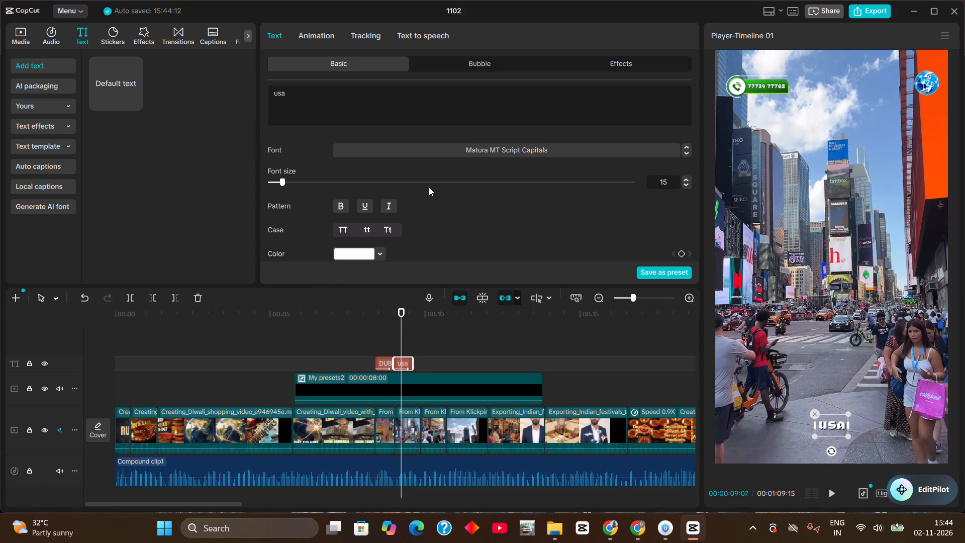
Browse the available fonts for the usa text, from the system fonts up through the preset ones.
scroll(494, 187, up, 1)
click(499, 150)
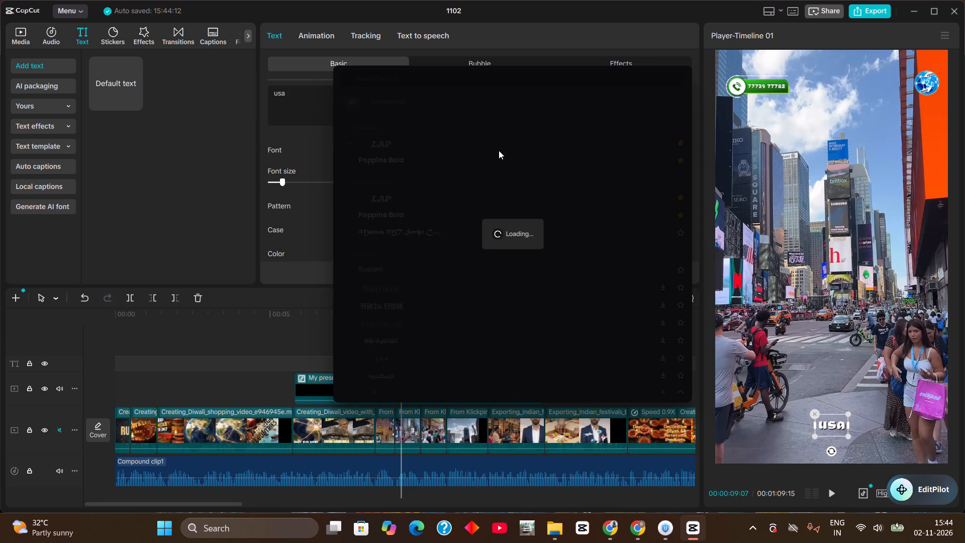
scroll(441, 159, up, 18)
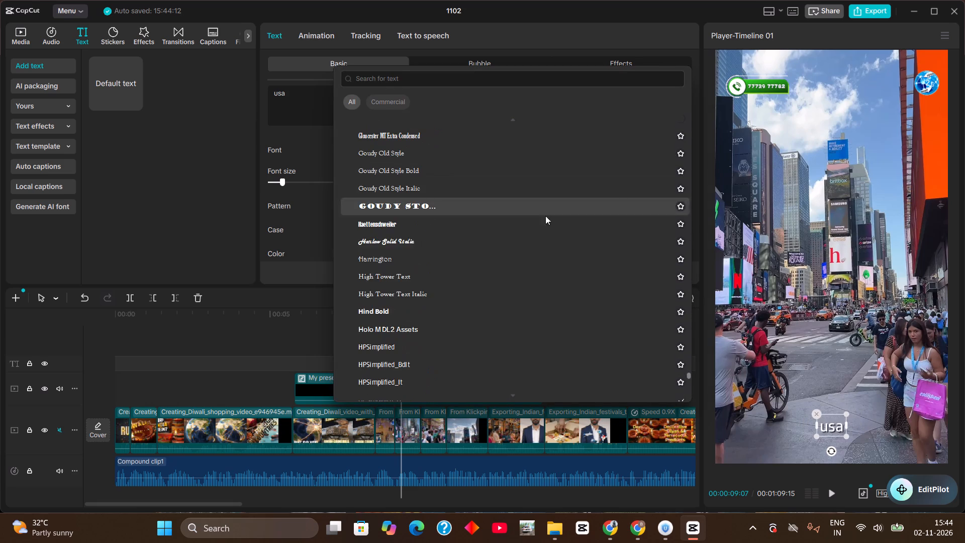
scroll(574, 252, up, 20)
scroll(574, 252, up, 13)
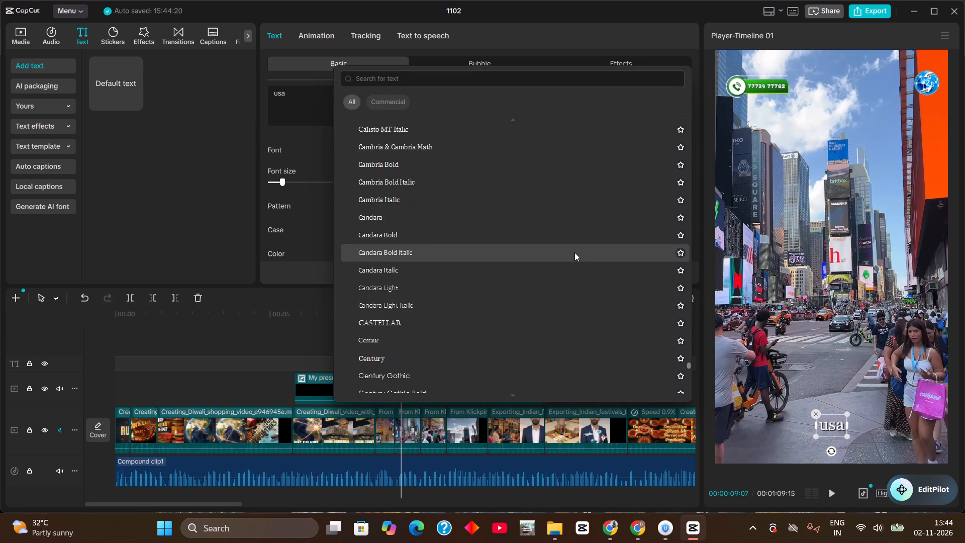
scroll(574, 252, up, 20)
scroll(574, 252, up, 20)
scroll(574, 252, up, 7)
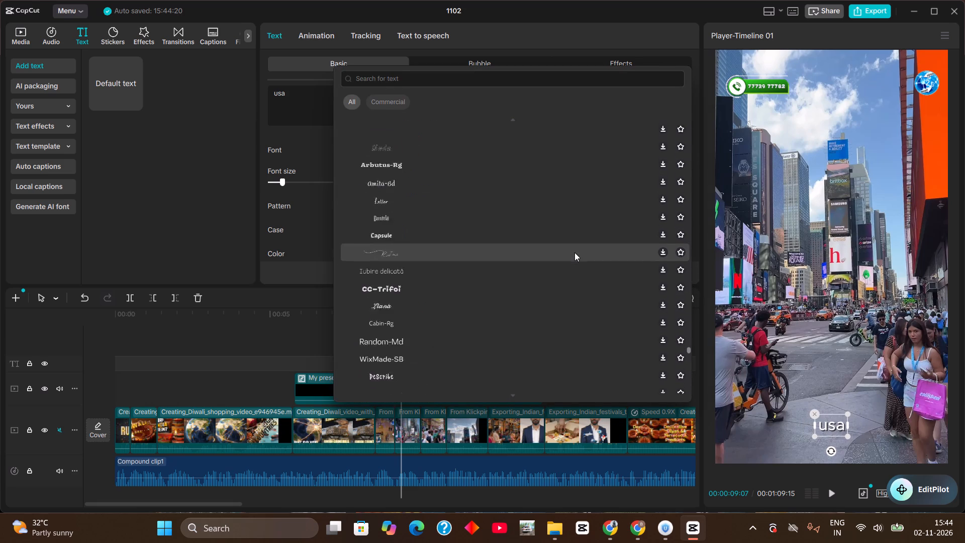
scroll(574, 252, up, 20)
scroll(574, 252, up, 7)
scroll(574, 252, up, 16)
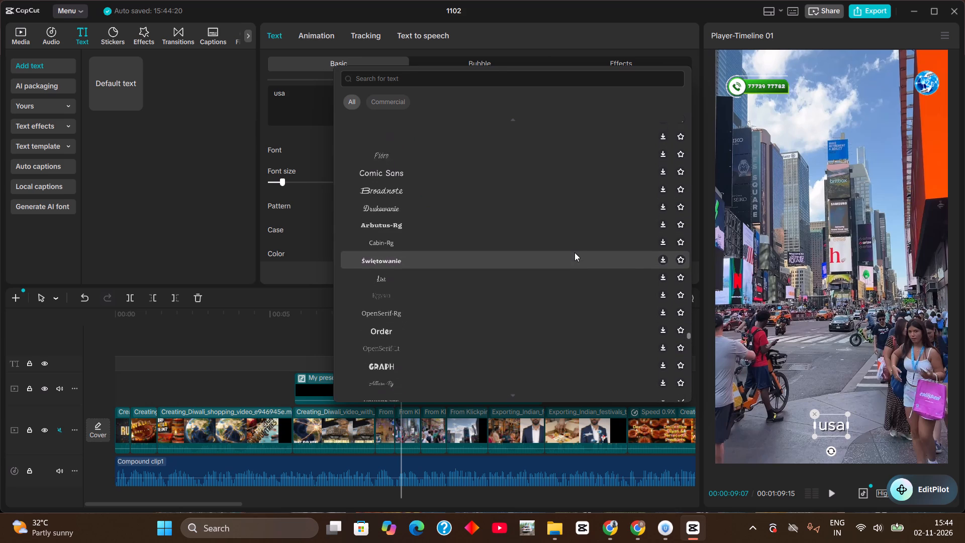
scroll(574, 252, up, 15)
scroll(574, 252, up, 16)
scroll(574, 252, up, 8)
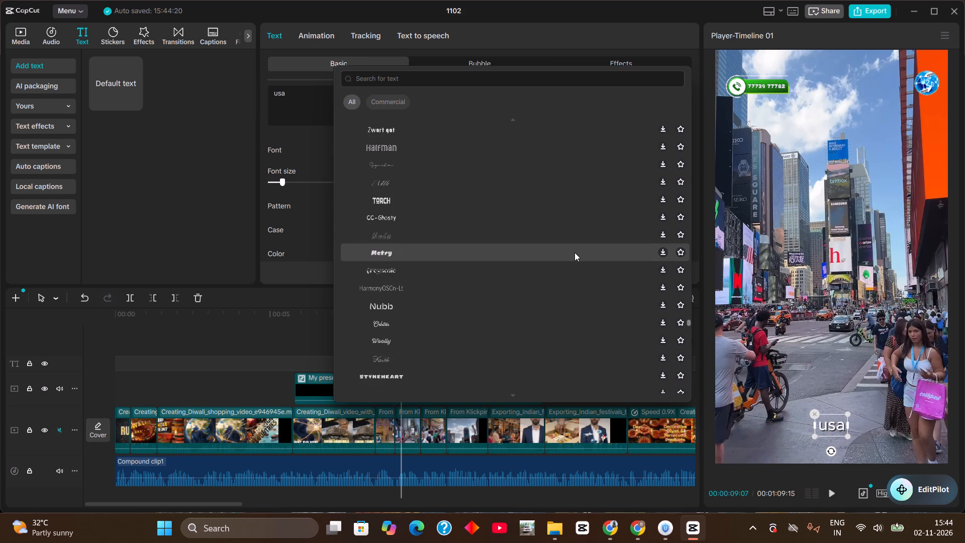
scroll(574, 252, up, 14)
scroll(574, 252, up, 15)
scroll(574, 252, up, 7)
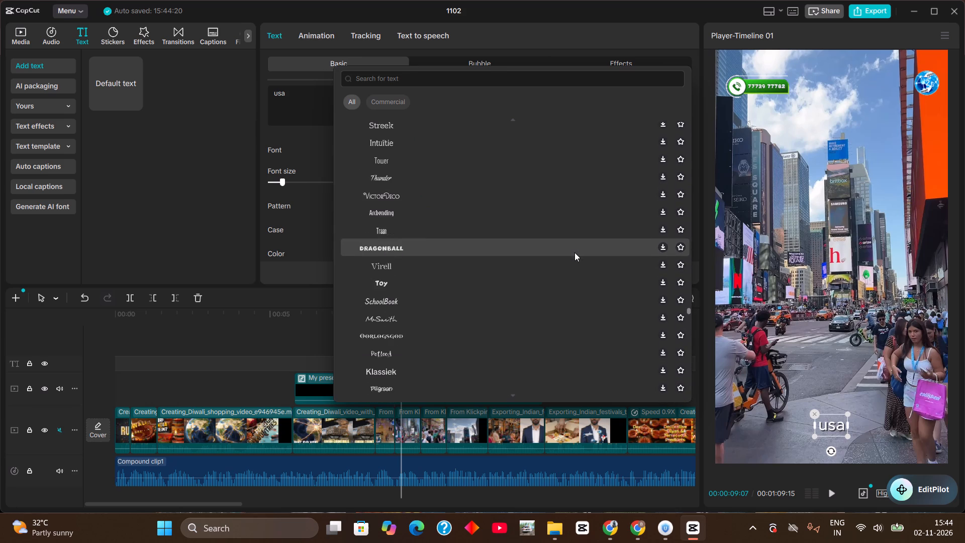
scroll(574, 252, up, 15)
scroll(574, 252, up, 11)
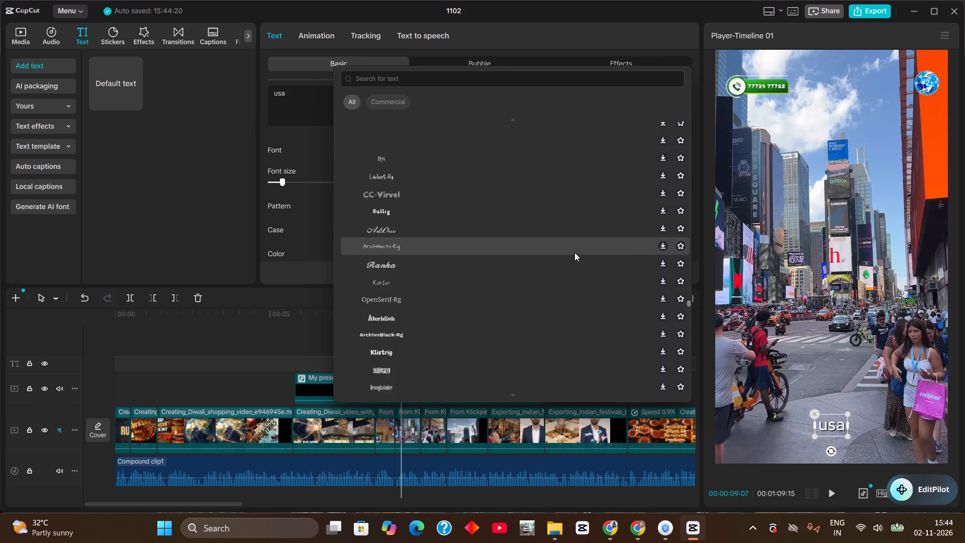
scroll(574, 252, up, 11)
scroll(574, 252, up, 16)
scroll(574, 252, up, 8)
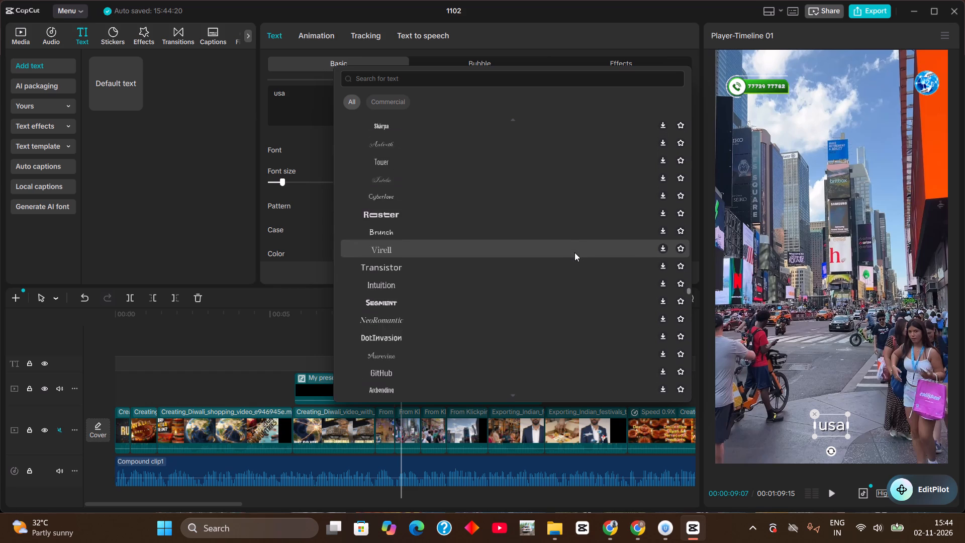
scroll(574, 252, up, 15)
scroll(574, 252, up, 20)
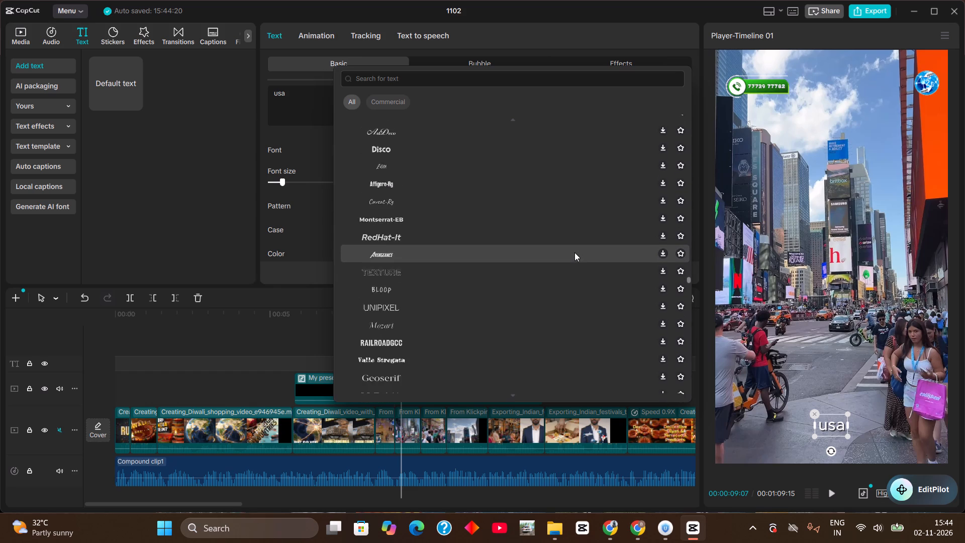
scroll(574, 252, up, 14)
scroll(574, 252, up, 14)
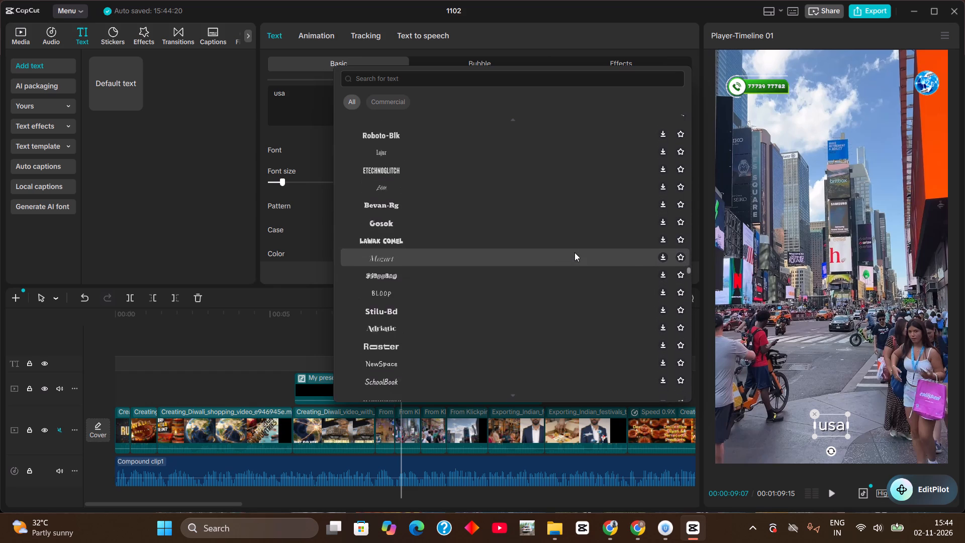
scroll(574, 252, up, 20)
scroll(574, 252, up, 13)
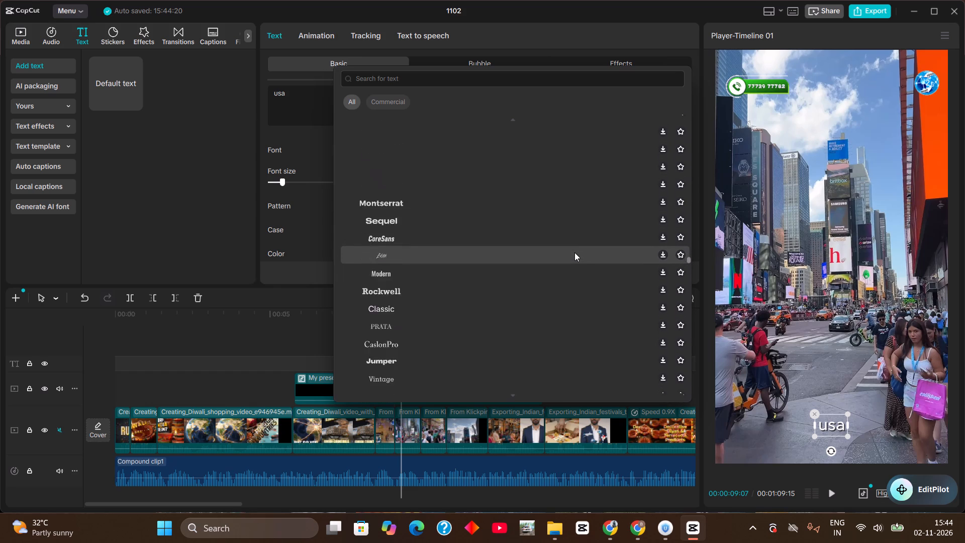
scroll(574, 252, up, 15)
scroll(574, 252, up, 13)
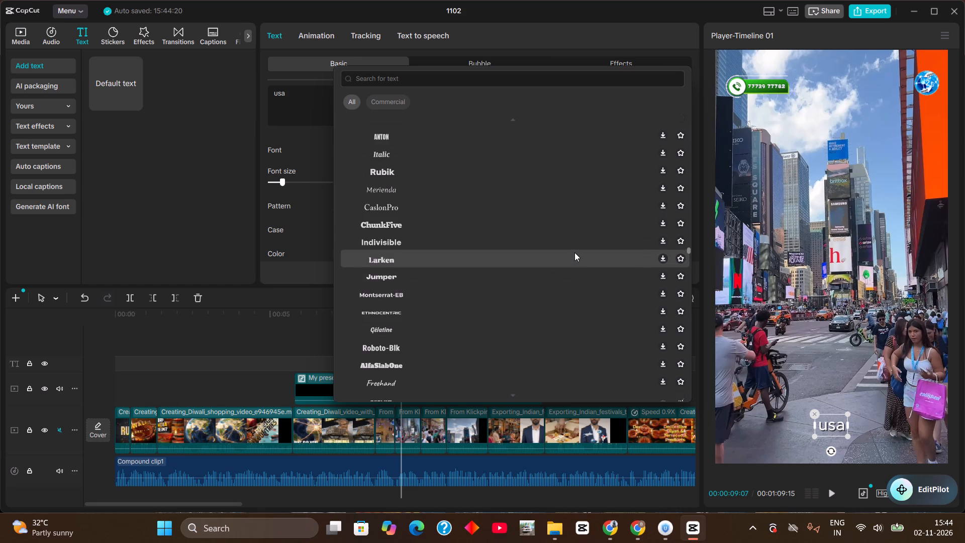
scroll(574, 252, up, 16)
scroll(574, 252, up, 14)
scroll(574, 252, up, 7)
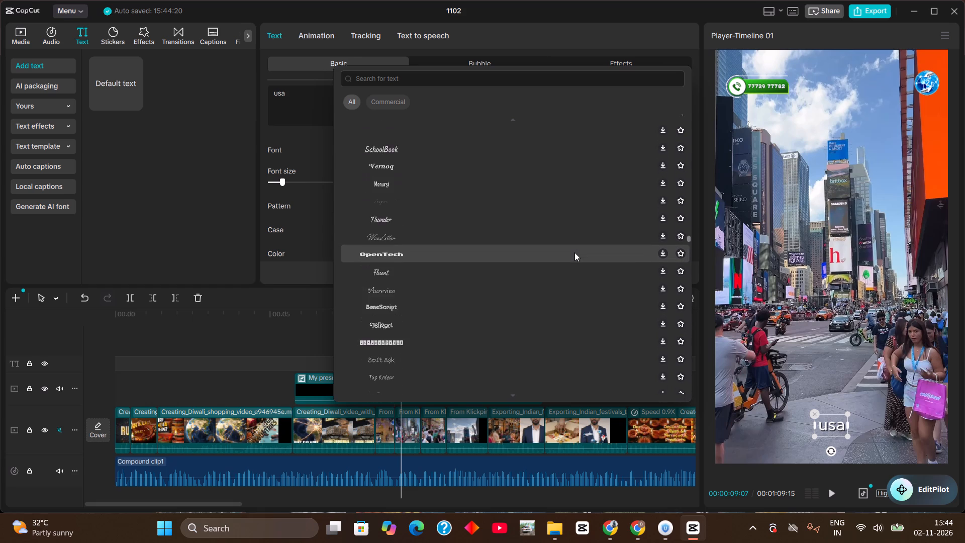
scroll(574, 252, up, 13)
scroll(574, 252, up, 15)
scroll(574, 252, up, 7)
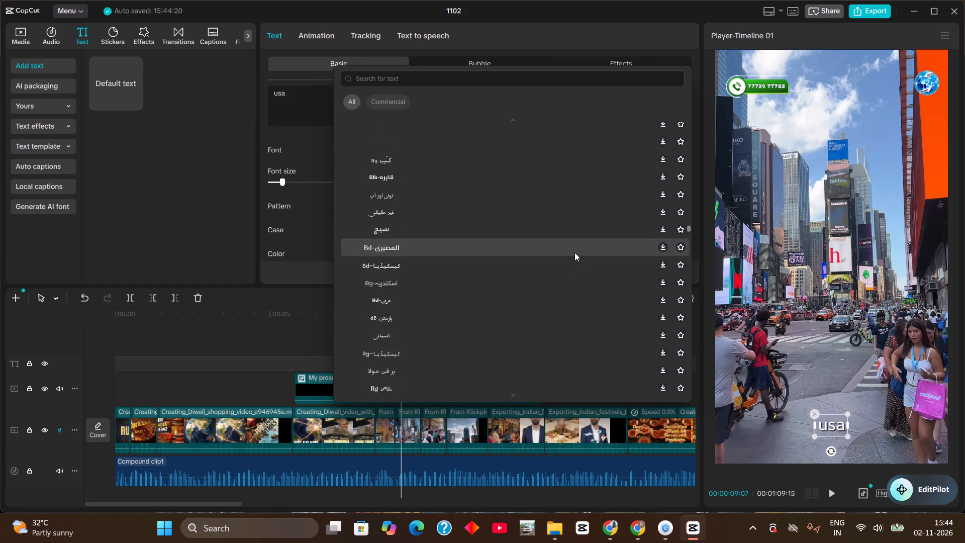
scroll(574, 252, up, 15)
scroll(574, 252, up, 13)
scroll(574, 252, up, 19)
scroll(574, 252, up, 13)
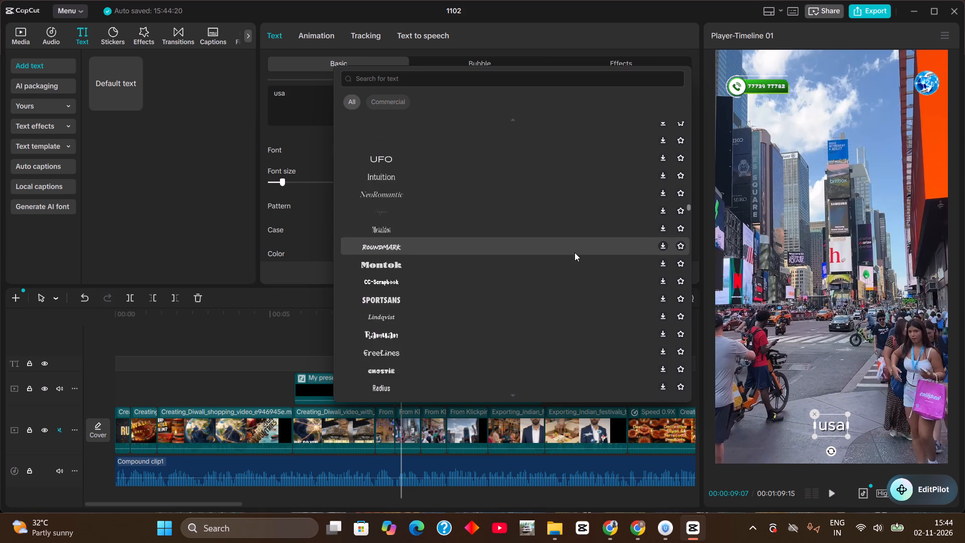
scroll(574, 252, up, 13)
scroll(574, 252, up, 20)
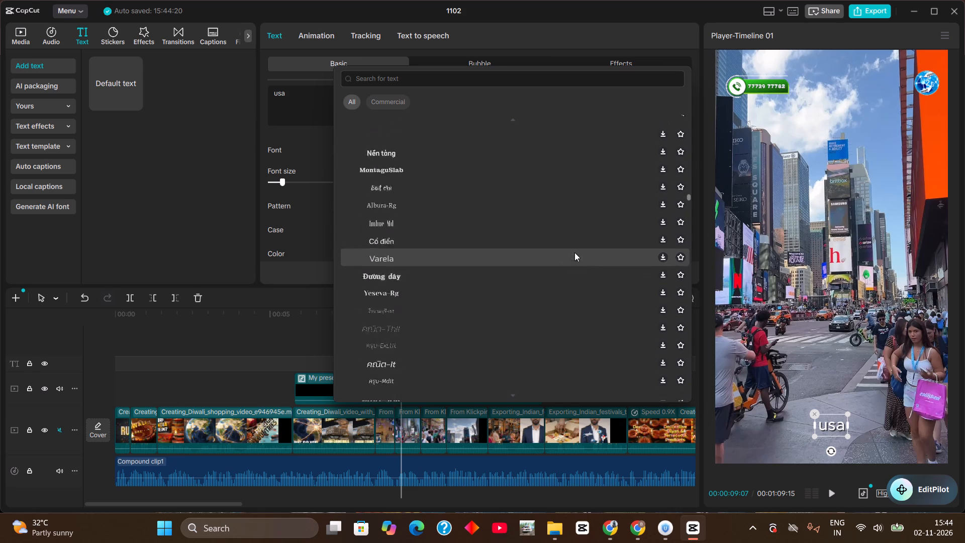
scroll(574, 252, up, 15)
scroll(574, 252, up, 6)
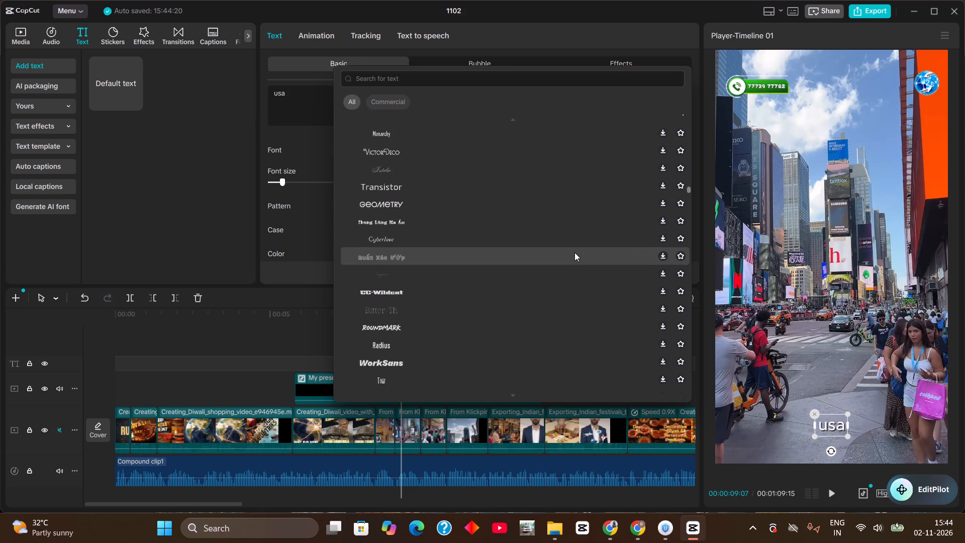
scroll(574, 252, up, 6)
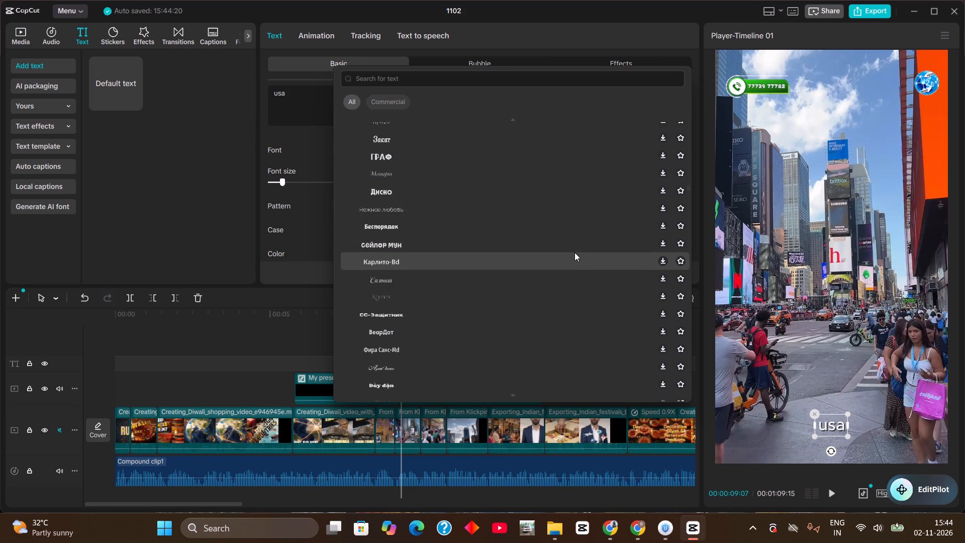
scroll(574, 252, up, 9)
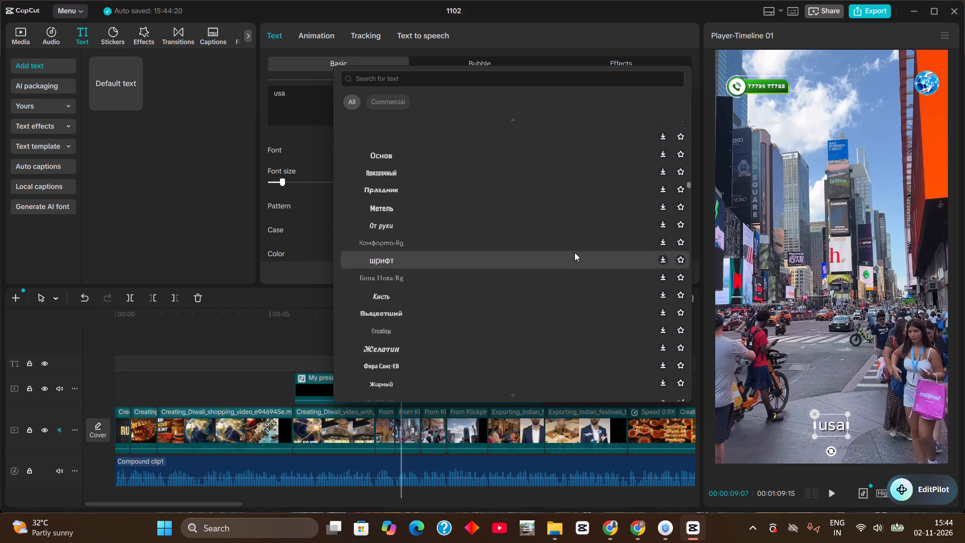
scroll(574, 252, up, 14)
scroll(574, 252, up, 9)
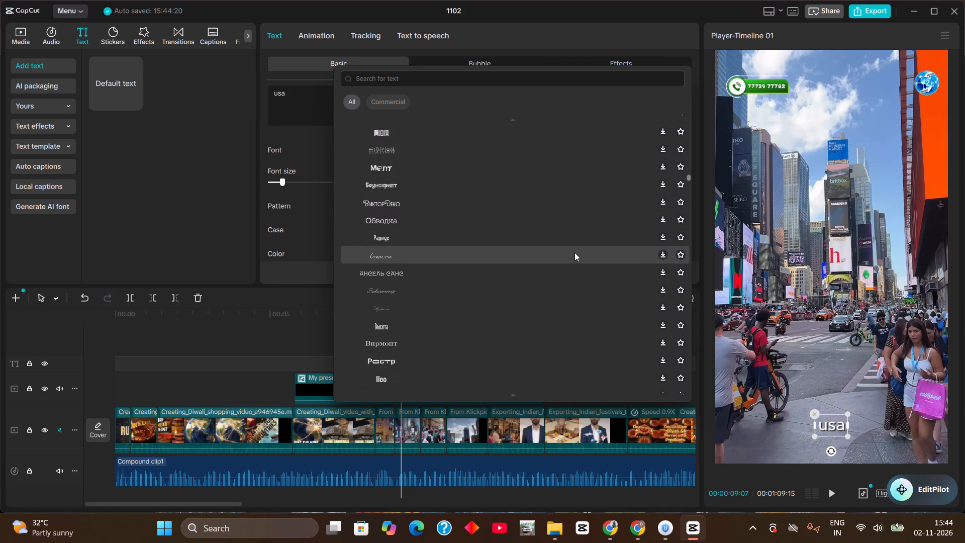
scroll(574, 252, up, 15)
scroll(574, 252, up, 20)
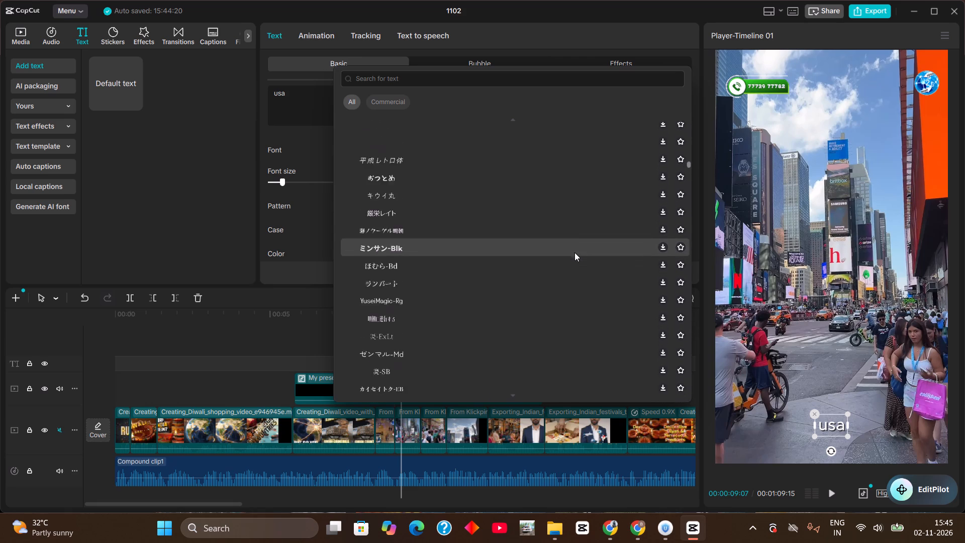
scroll(574, 252, up, 20)
Search the fonts for popins and choose the fourth result, a downloadable Poppins-Bd, for the usa text.
click(365, 74)
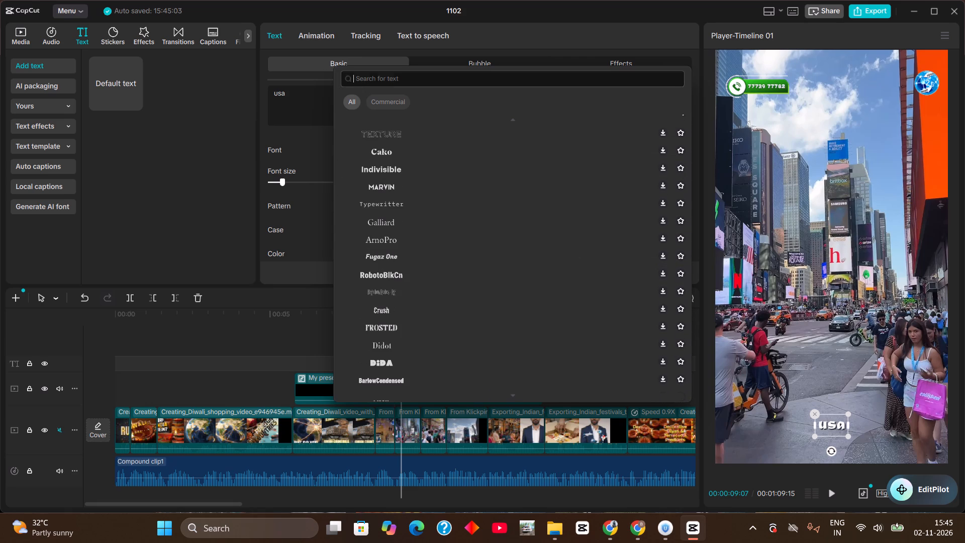
text(pop)
key(i)
text(ns)
key(Return)
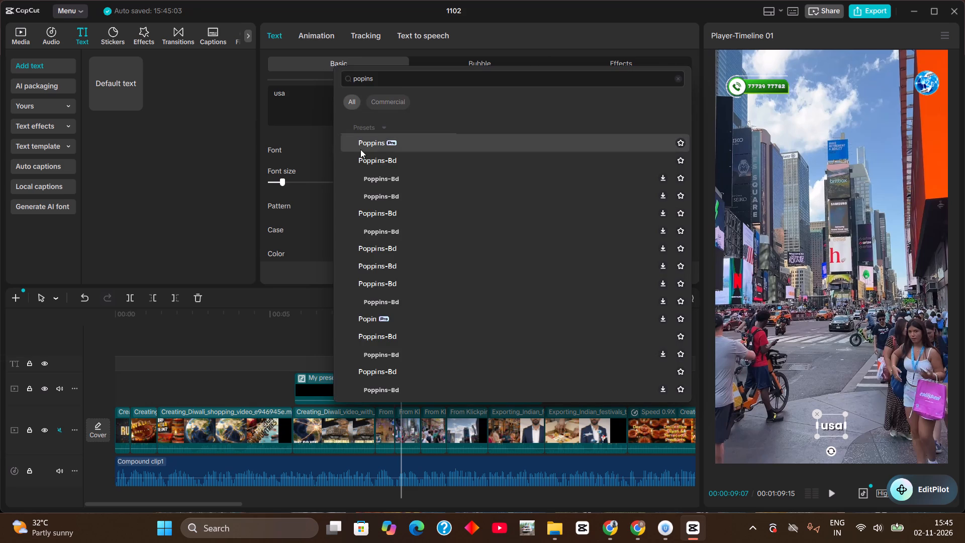
click(400, 200)
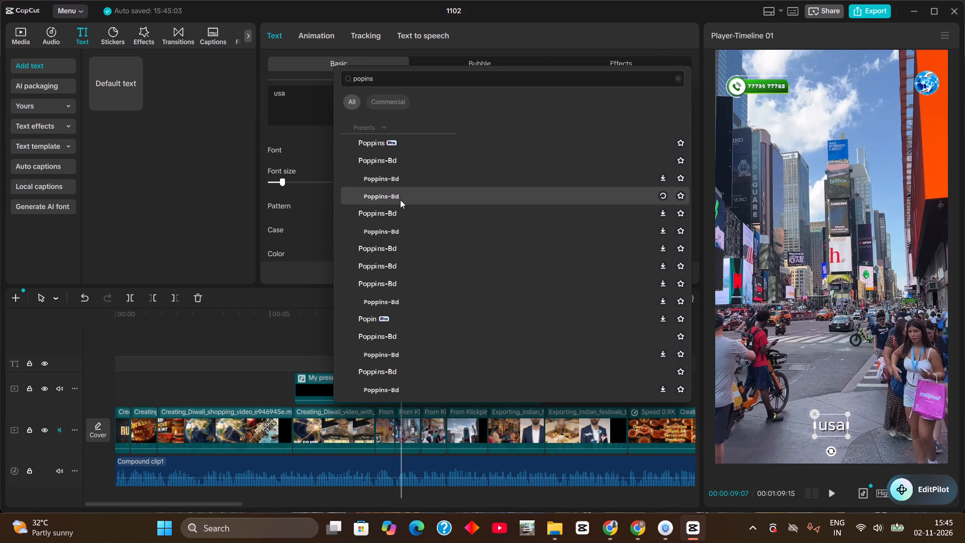
Change the usa text's font to Poppins Bold from the top of the font list.
scroll(400, 200, up, 7)
scroll(367, 139, up, 6)
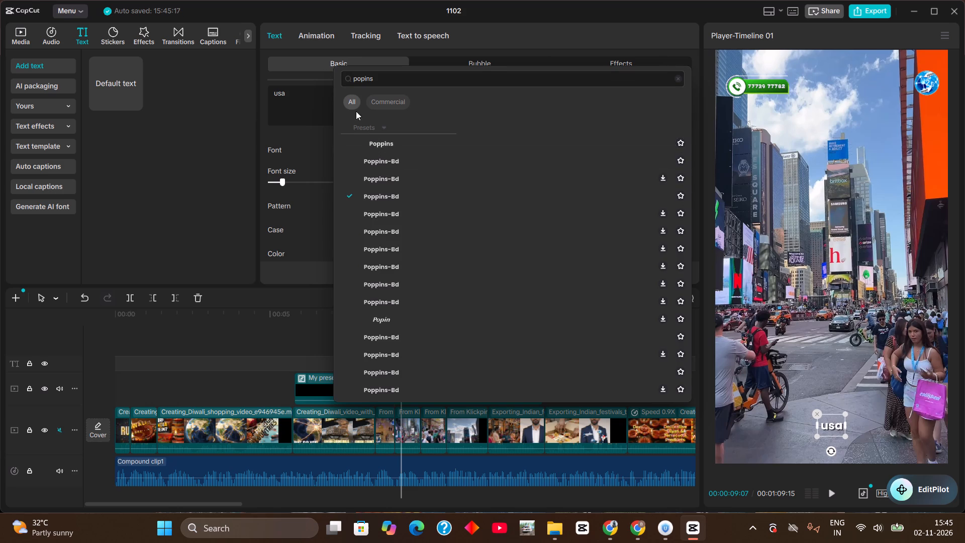
click(354, 105)
click(249, 348)
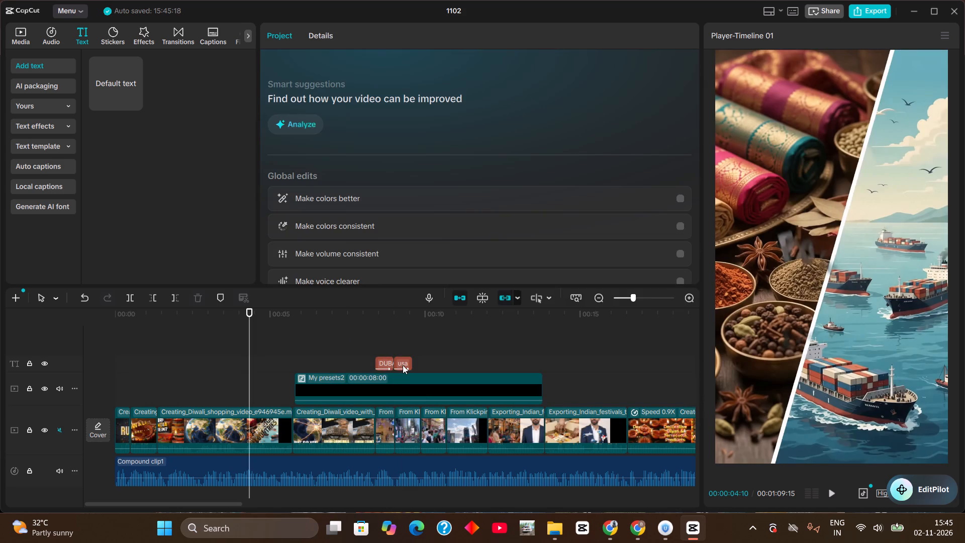
double_click(403, 365)
drag(398, 320, 403, 322)
click(442, 153)
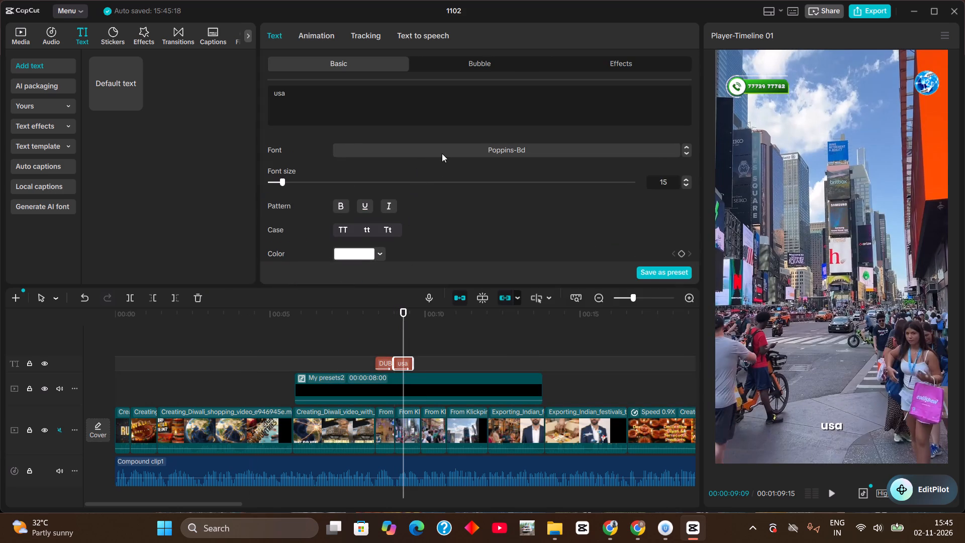
scroll(428, 183, up, 7)
scroll(428, 183, up, 15)
scroll(428, 183, down, 10)
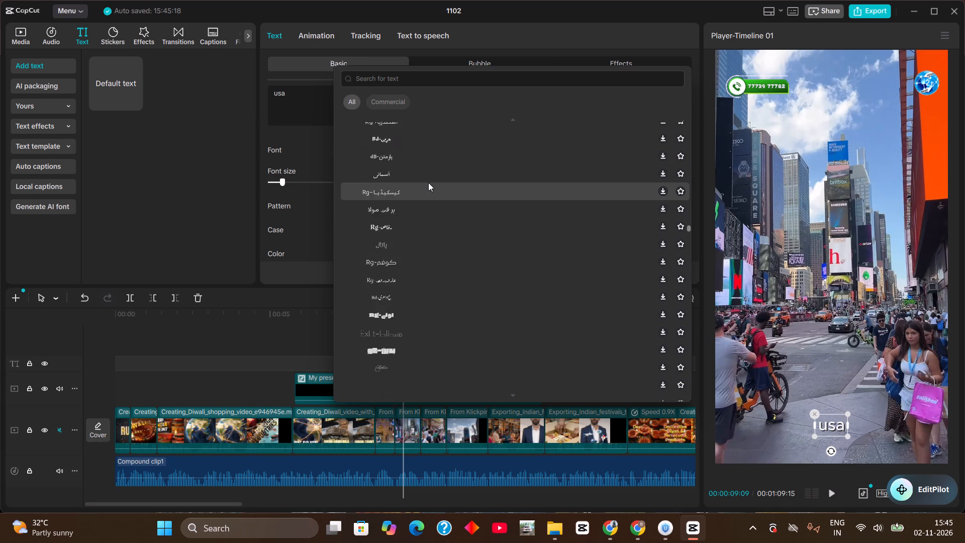
scroll(428, 183, down, 5)
scroll(428, 183, up, 8)
drag(691, 230, 691, 153)
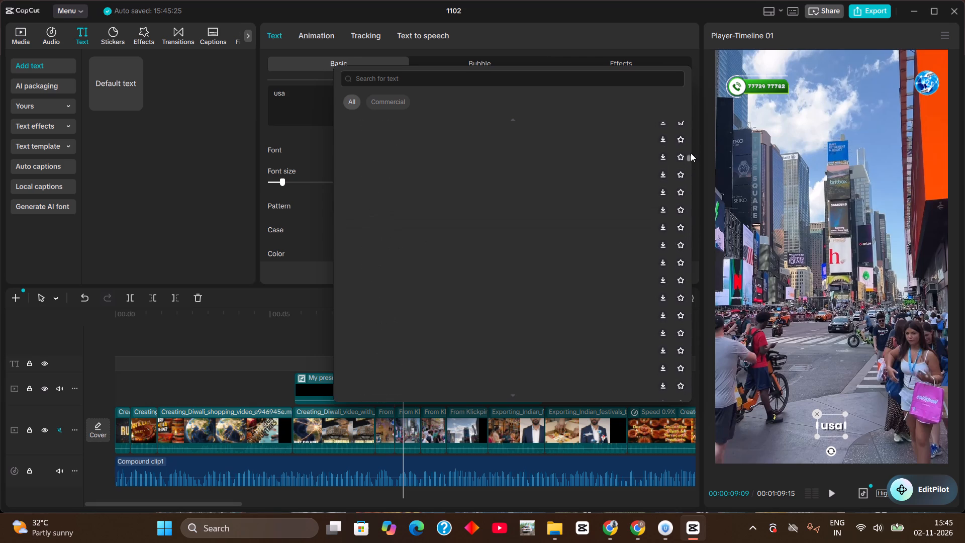
drag(691, 153, 691, 101)
click(398, 160)
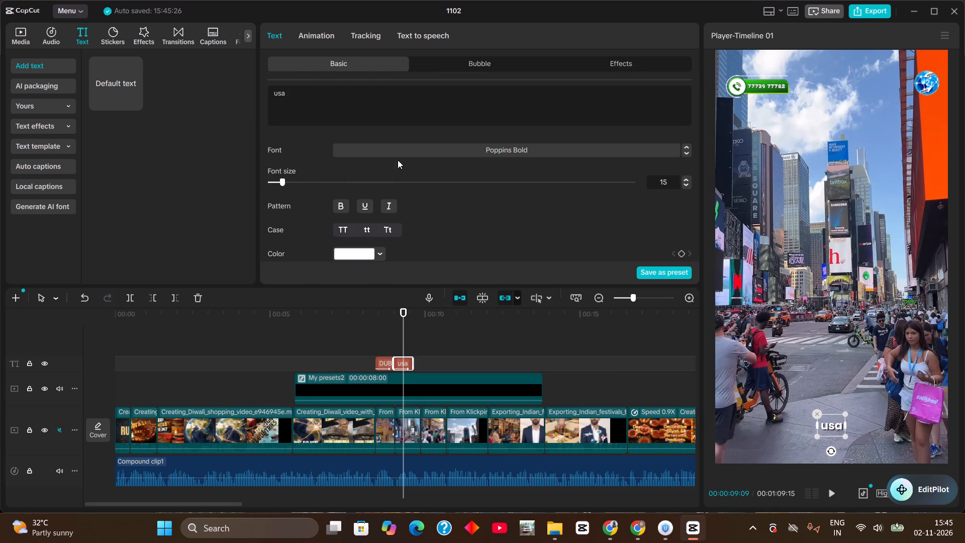
Enlarge the usa text in the preview, scaling it up from its corner.
drag(847, 436, 849, 440)
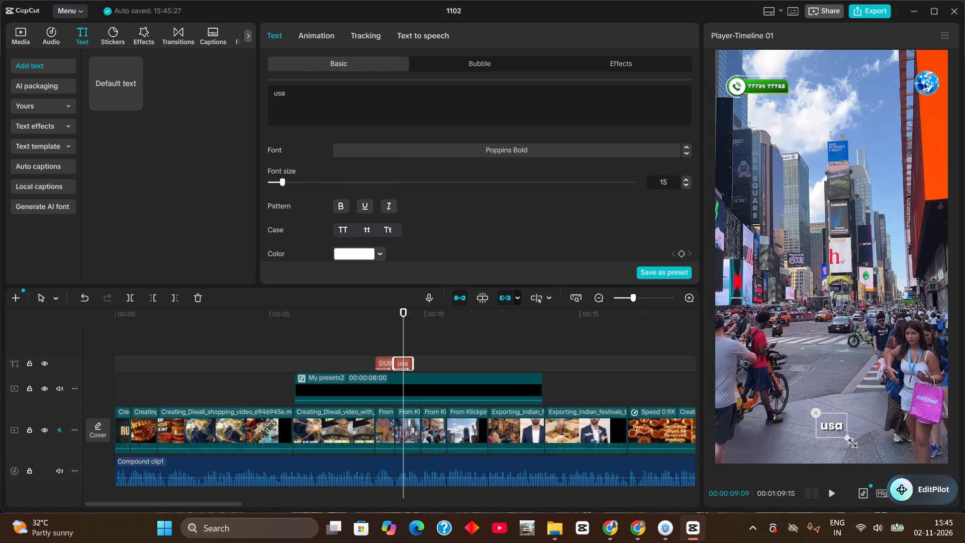
drag(849, 440, 866, 460)
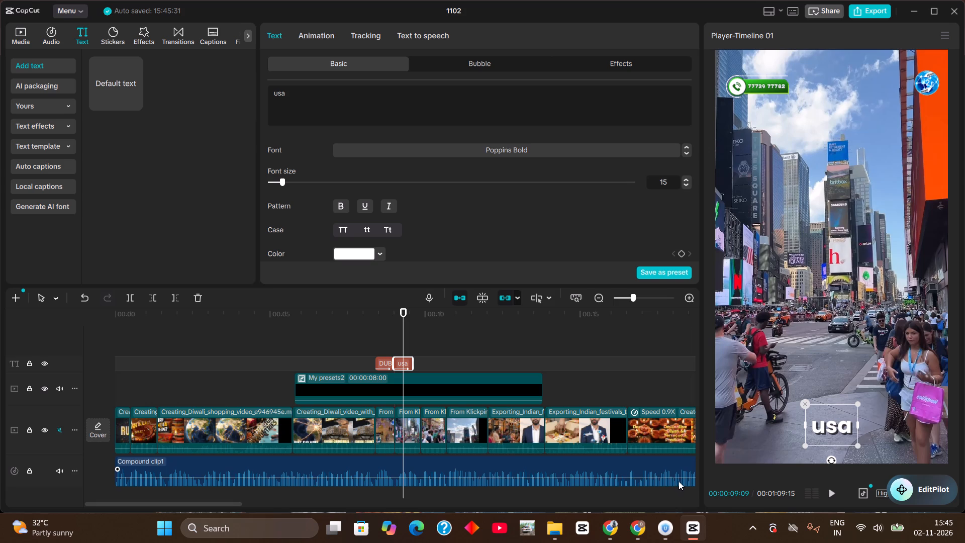
Play back the mall and Times Square shots from about 00:00:08:10 to check the DUBAI and usa labels.
click(364, 320)
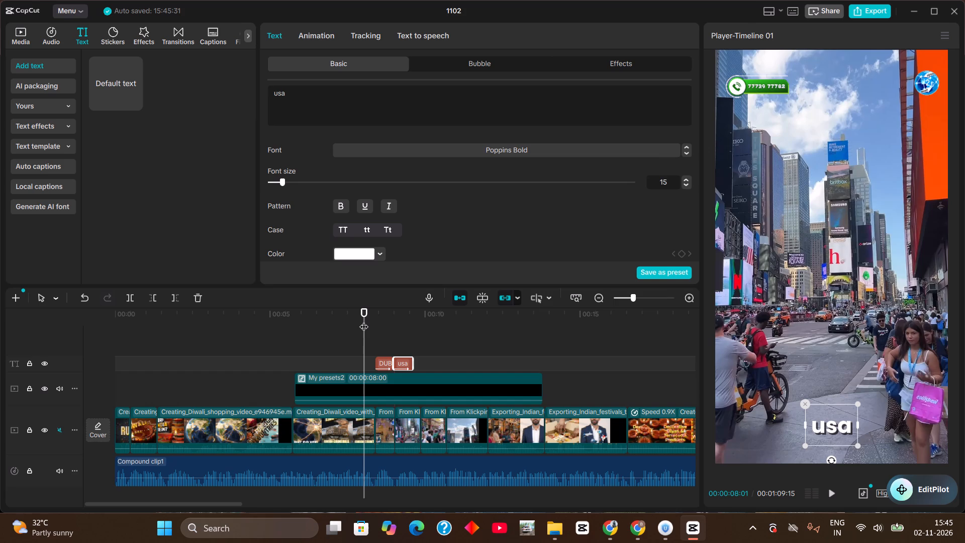
click(372, 333)
key(space)
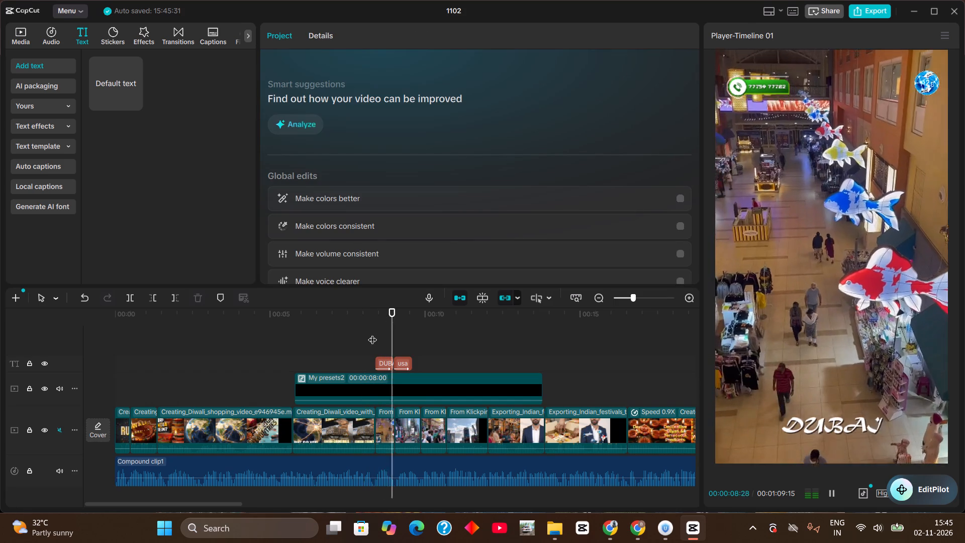
key(space)
click(375, 333)
key(space)
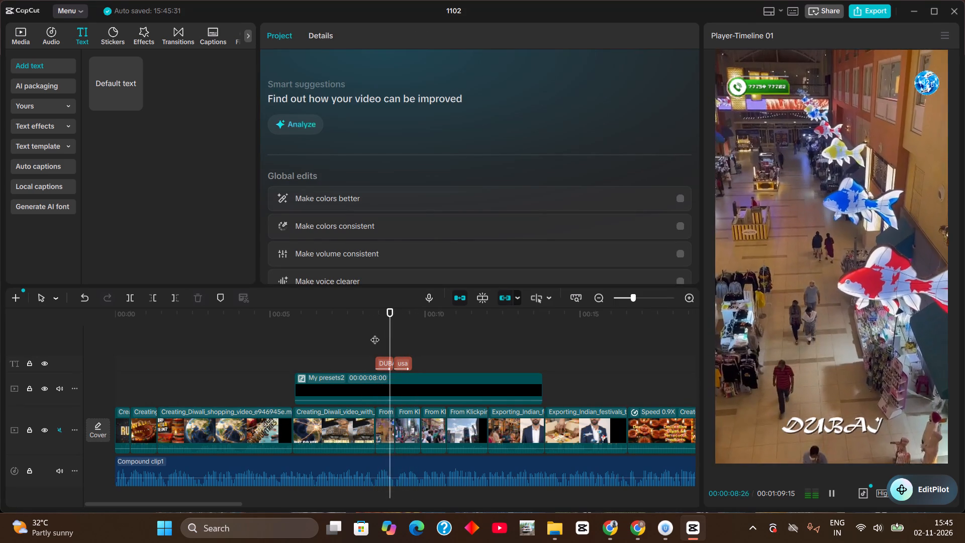
key(space)
Turn on timeline auto snapping and extend the usa text clip's end to 00:00:09:26, where the Times Square shot ends.
click(406, 358)
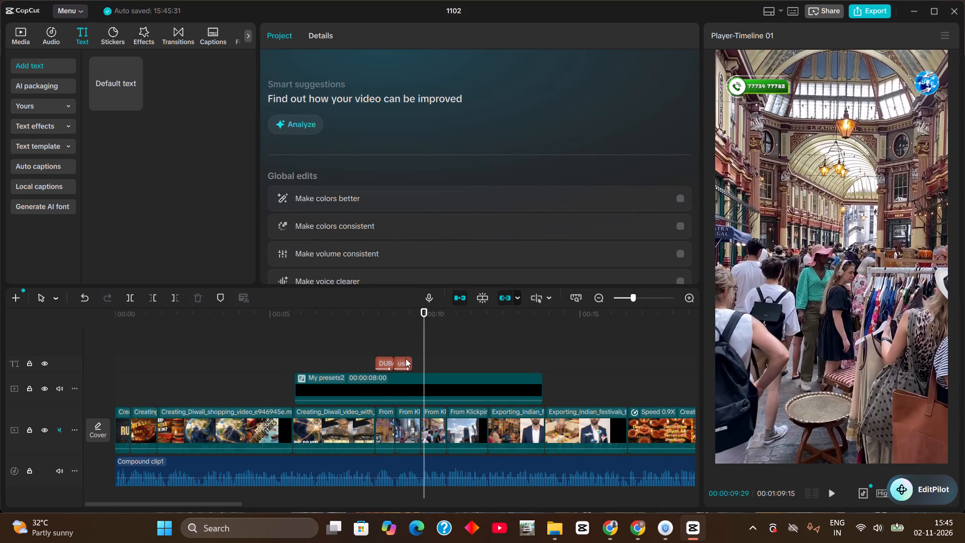
drag(414, 365, 421, 371)
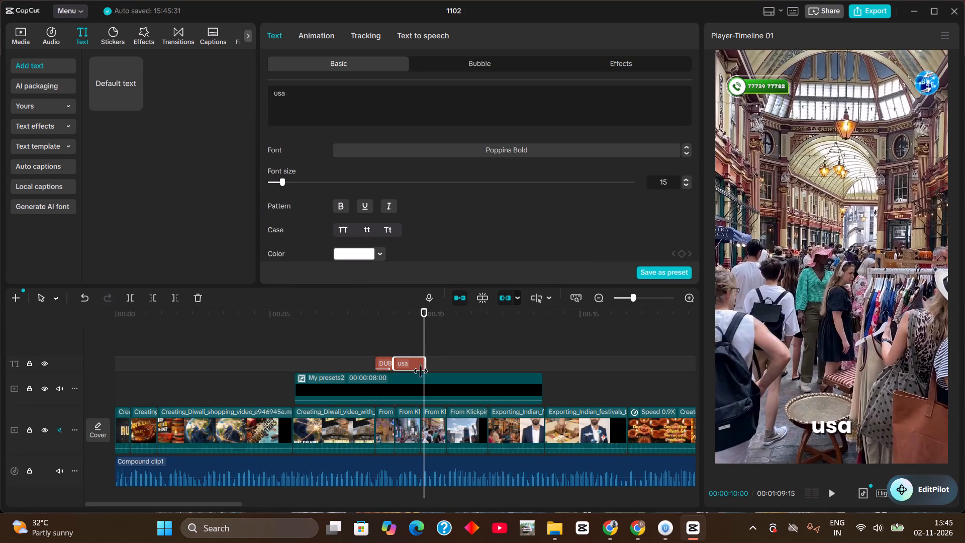
drag(421, 371, 419, 384)
click(478, 301)
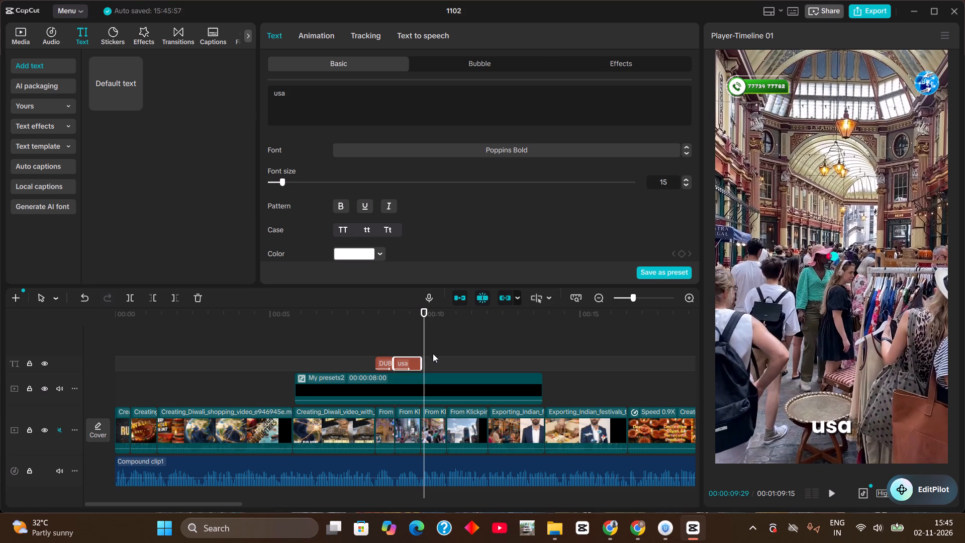
drag(419, 364, 419, 369)
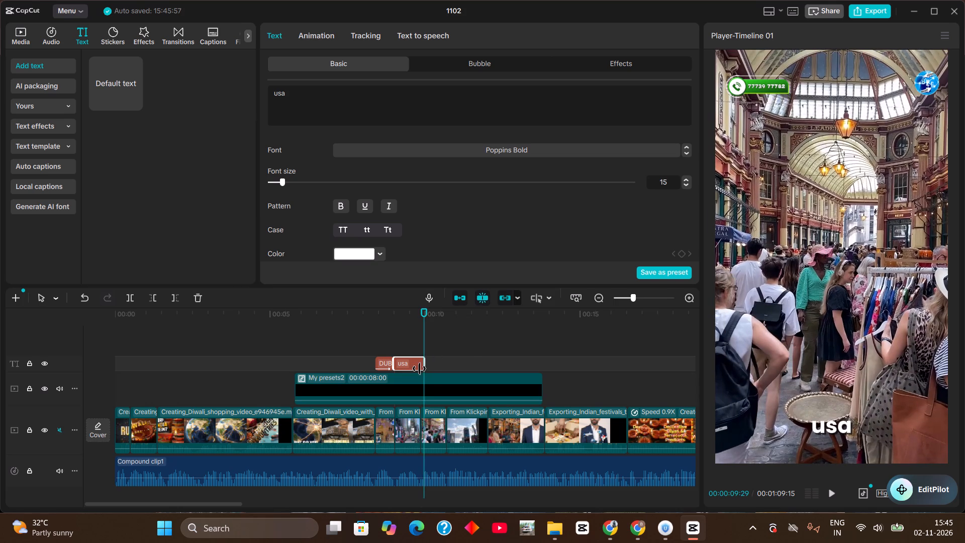
drag(419, 369, 415, 373)
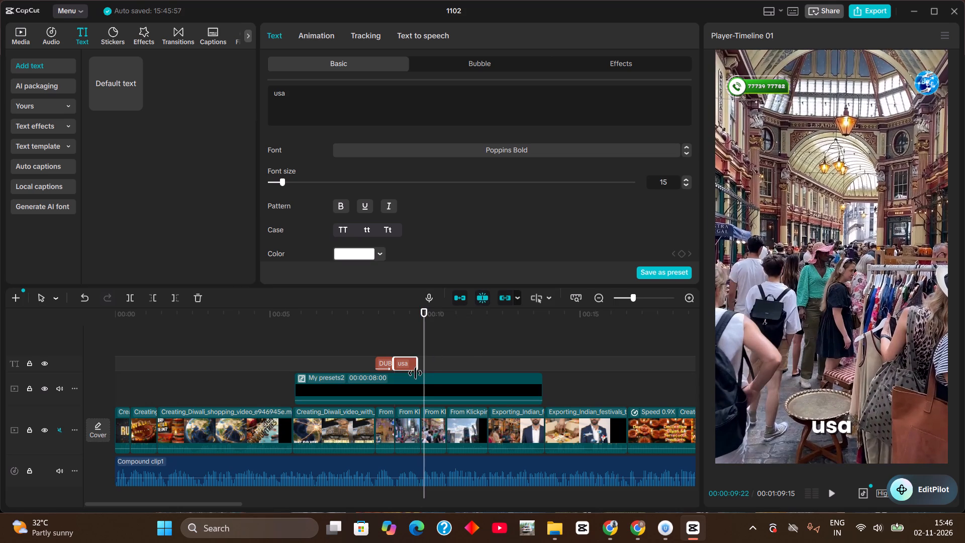
drag(415, 373, 419, 374)
drag(420, 314, 421, 322)
drag(423, 362, 418, 366)
Duplicate the usa text clip directly after itself, over the covered market shot, and reword the copy as uk in uppercase.
key(ctrl+c)
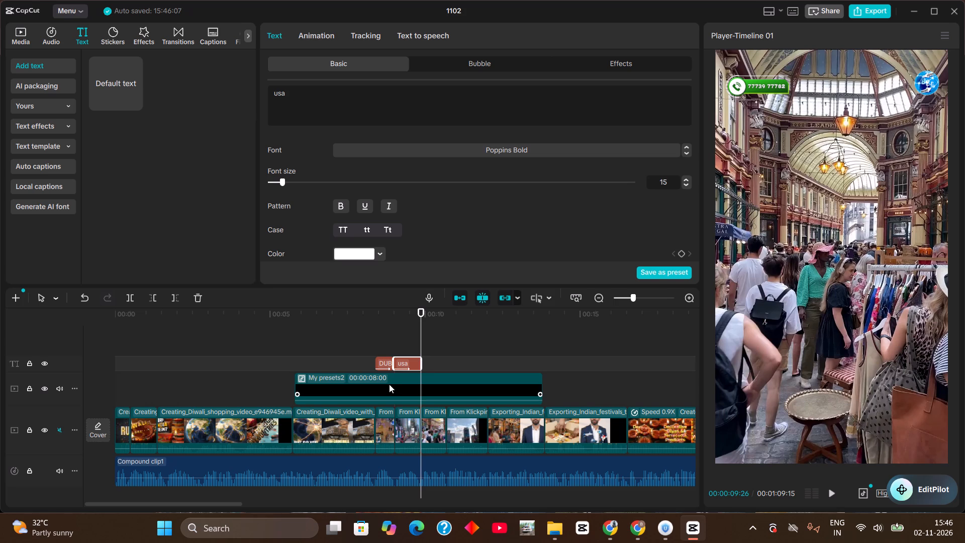
key(ctrl+v)
key(space)
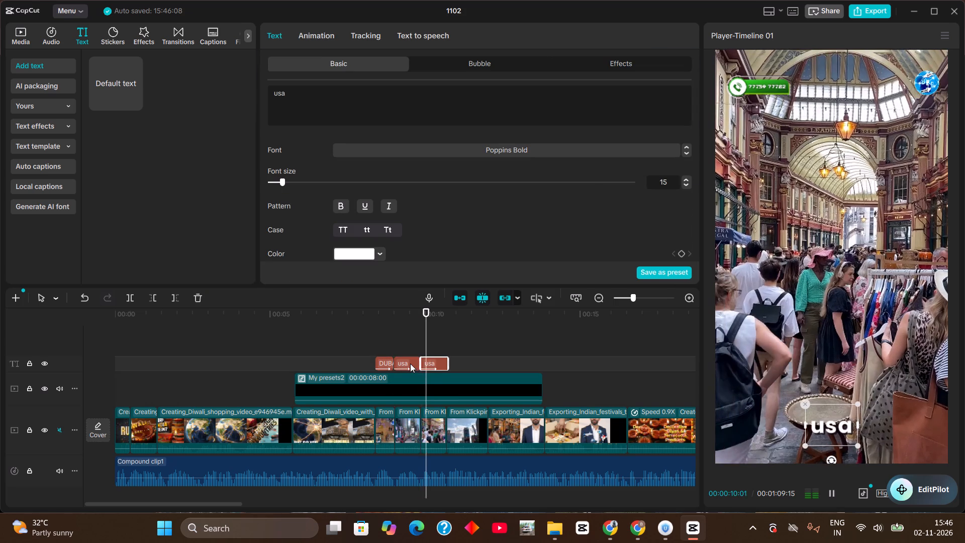
key(space)
drag(301, 93, 259, 93)
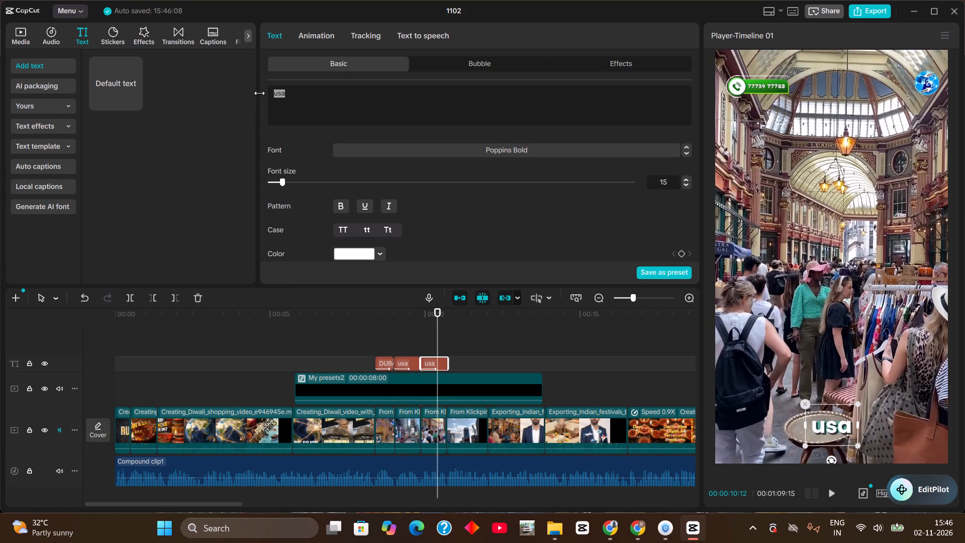
text(uk)
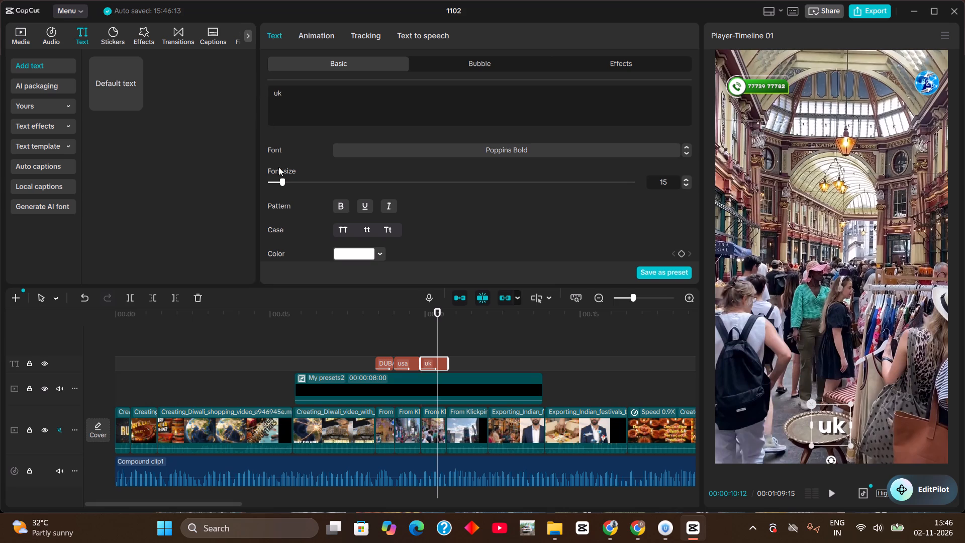
click(336, 231)
Convert the usa text to uppercase.
click(410, 364)
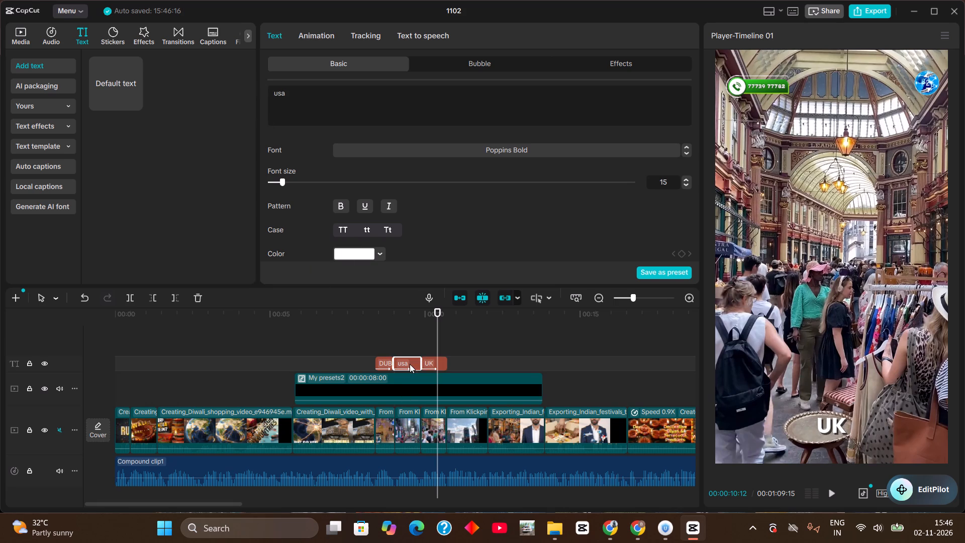
click(342, 228)
Duplicate the UK text clip at 00:00:10:21, trim the original's end to that point and place the copy right behind it on the same track.
drag(420, 309, 445, 322)
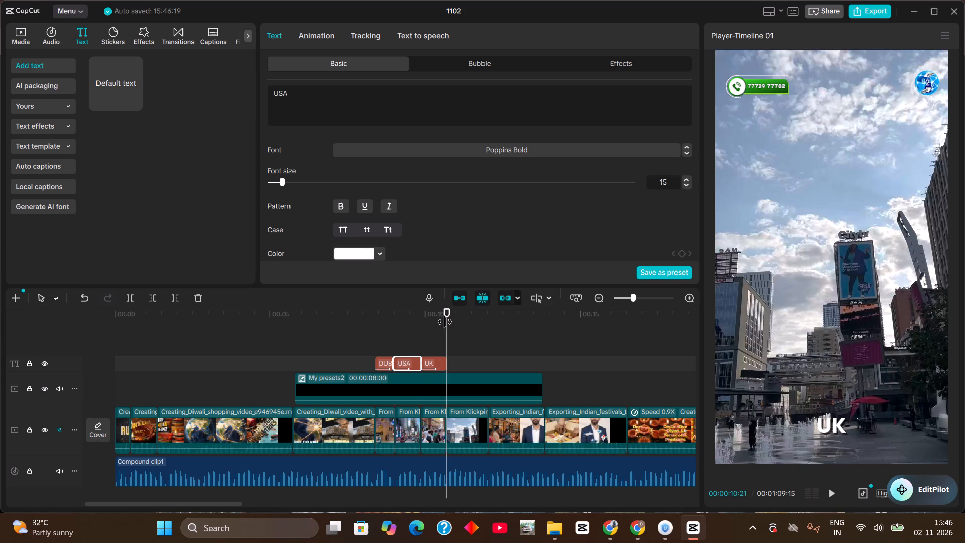
click(438, 364)
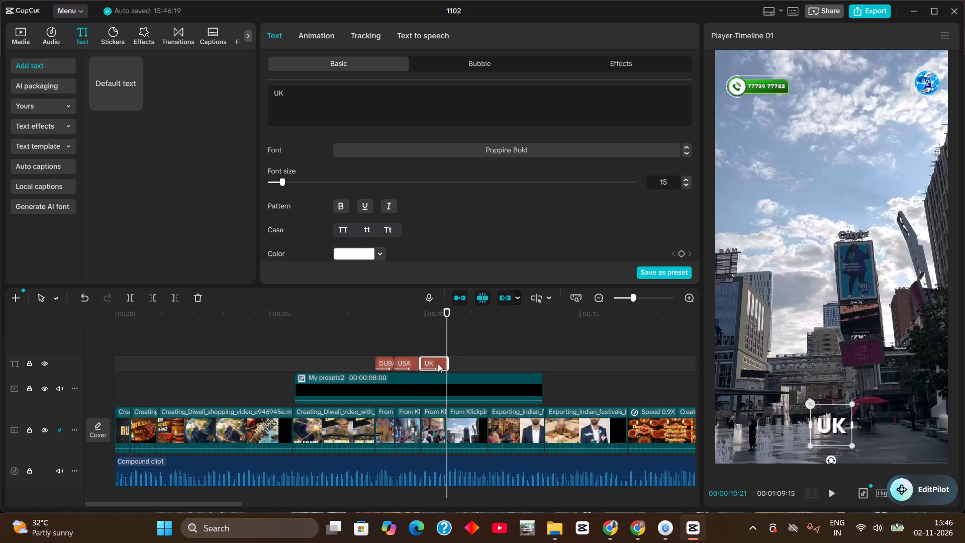
key(ctrl+c)
key(ctrl+v)
drag(456, 360, 457, 366)
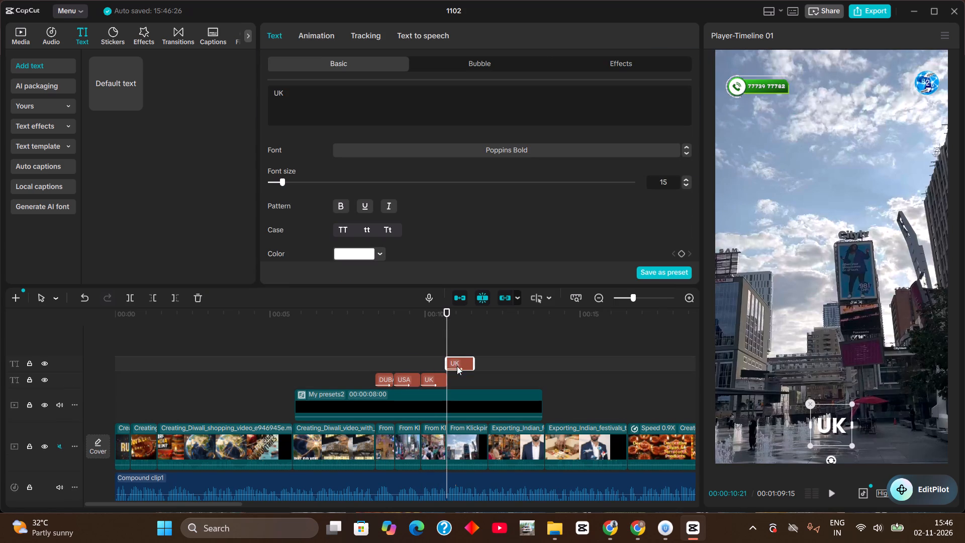
drag(457, 366, 459, 378)
drag(635, 297, 651, 305)
click(442, 382)
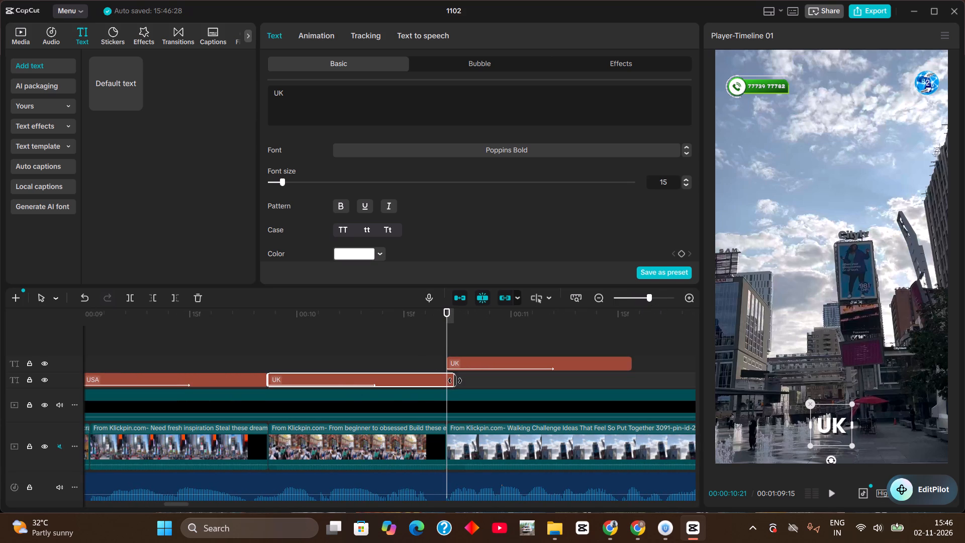
drag(455, 381, 445, 383)
drag(467, 361, 470, 377)
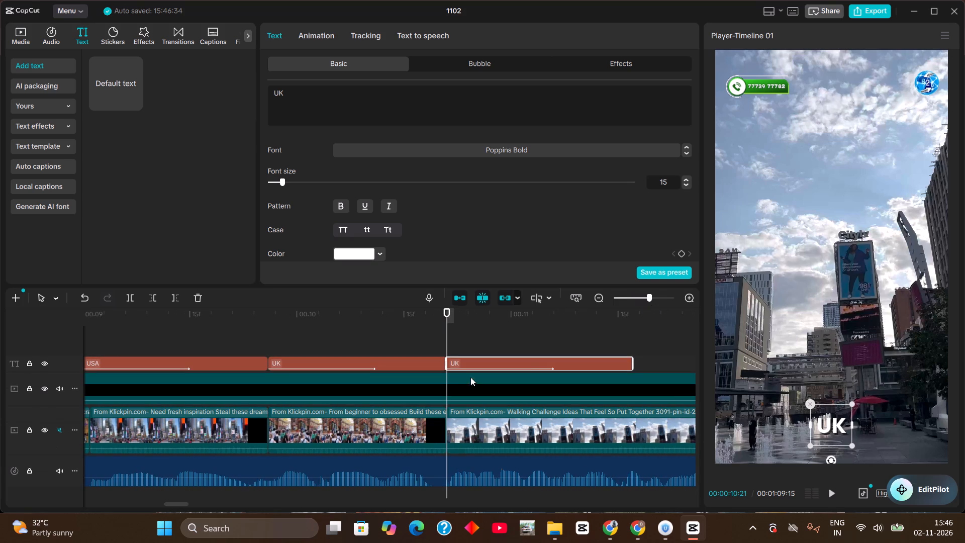
Extend the second UK text clip's end to 00:00:12:01, where the city square shot ends.
click(640, 295)
click(632, 295)
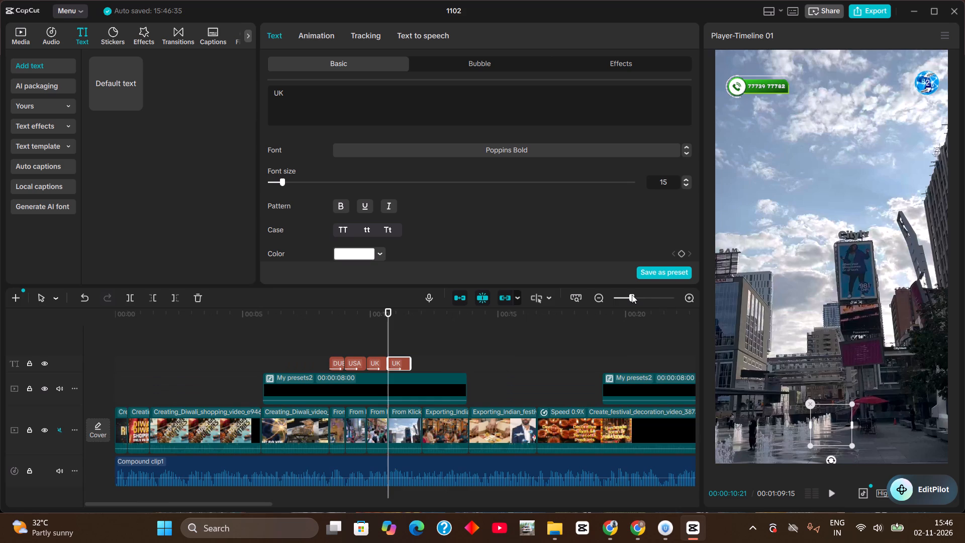
key(space)
key(space)
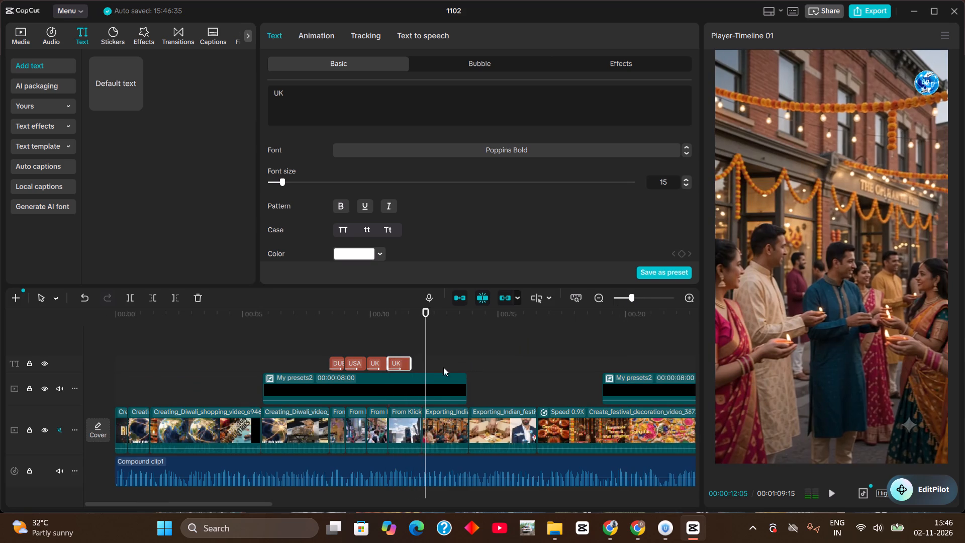
click(425, 315)
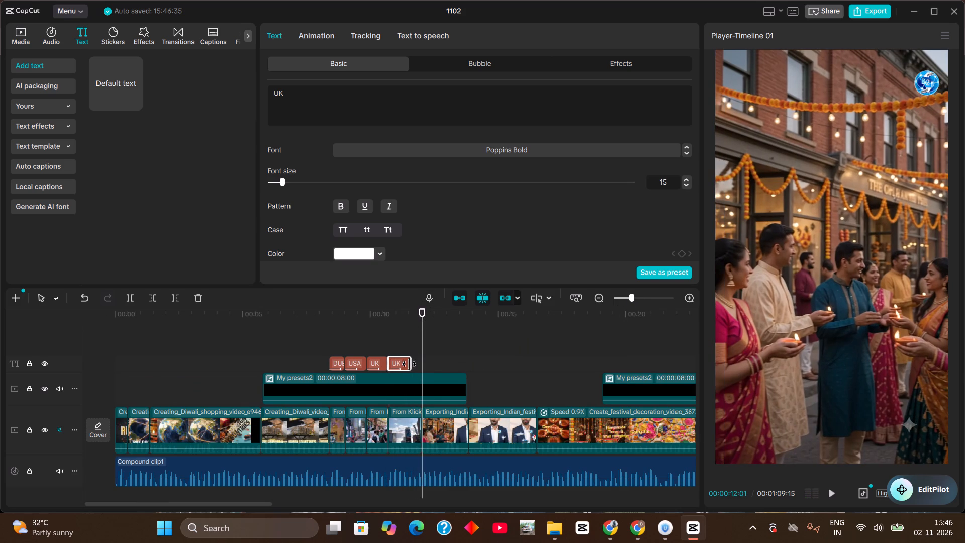
drag(409, 365, 418, 369)
Change the second UK text's wording to canada and convert it to uppercase.
drag(292, 96, 256, 88)
text(canada)
click(340, 232)
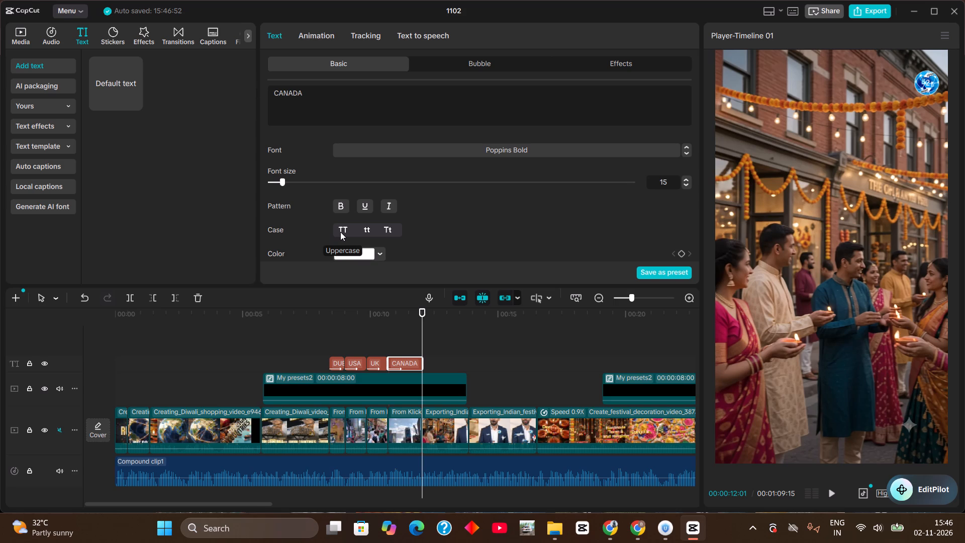
Play back the section with the UK and CANADA labels to check the CANADA text over the city square shot.
click(305, 151)
click(380, 318)
key(space)
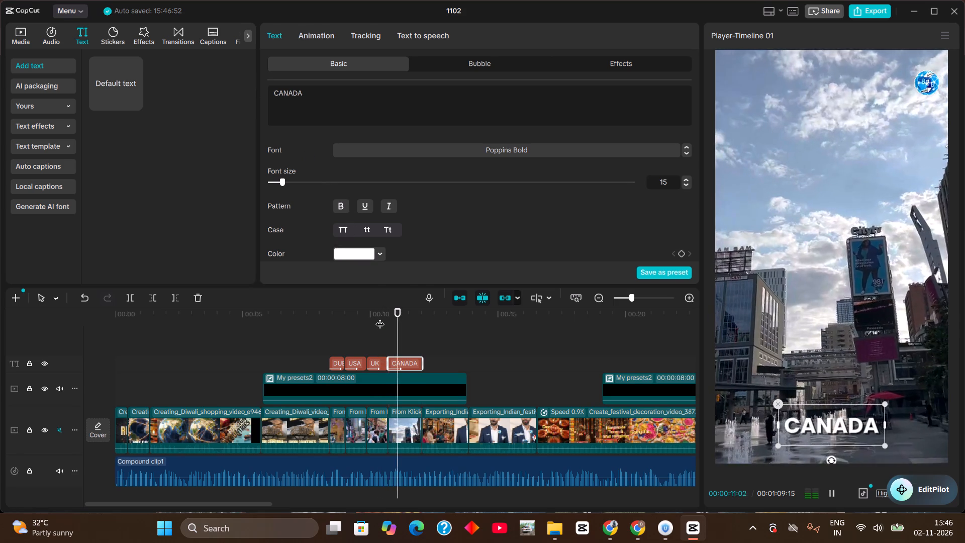
key(space)
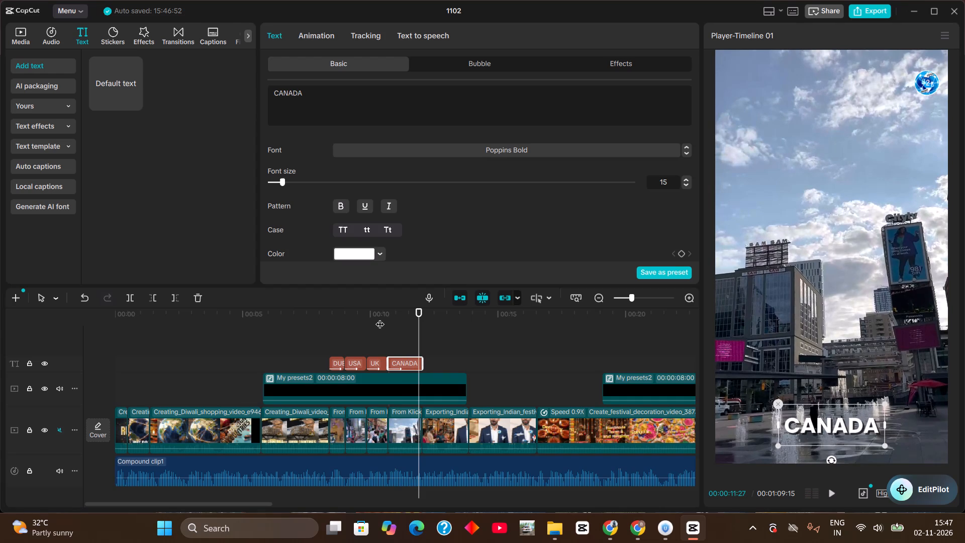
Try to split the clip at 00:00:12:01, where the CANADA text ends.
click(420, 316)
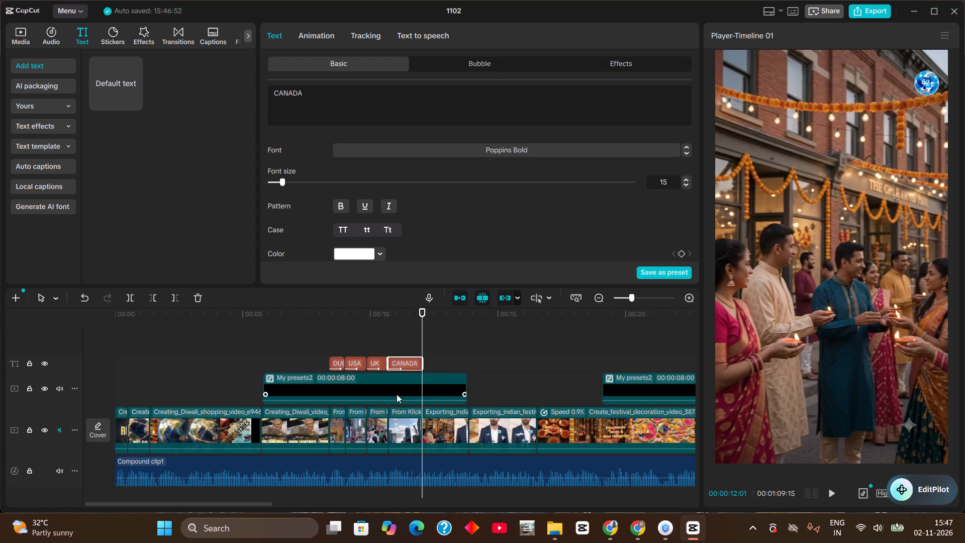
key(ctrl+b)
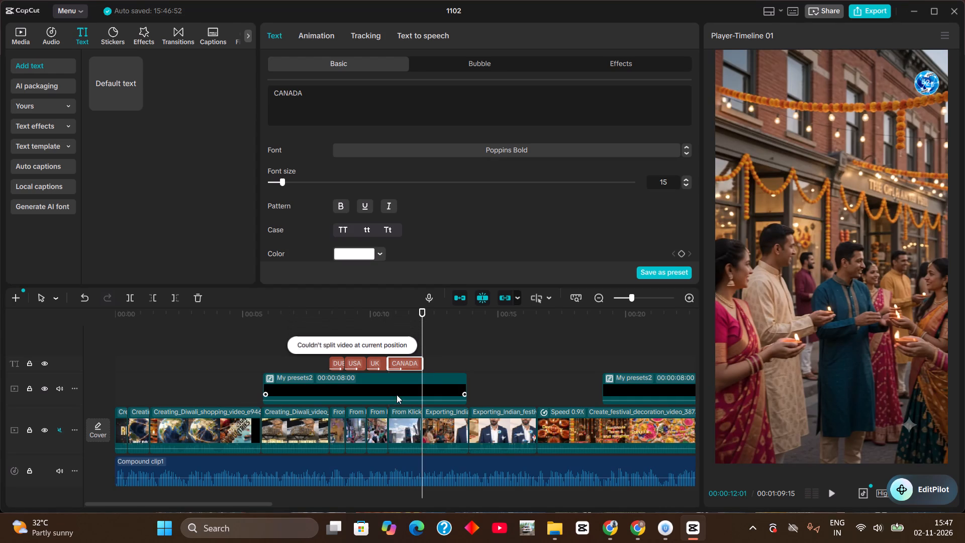
Play back the video from just before the DUBAI label through the rangoli shots to check the place labels and following clips.
key(space)
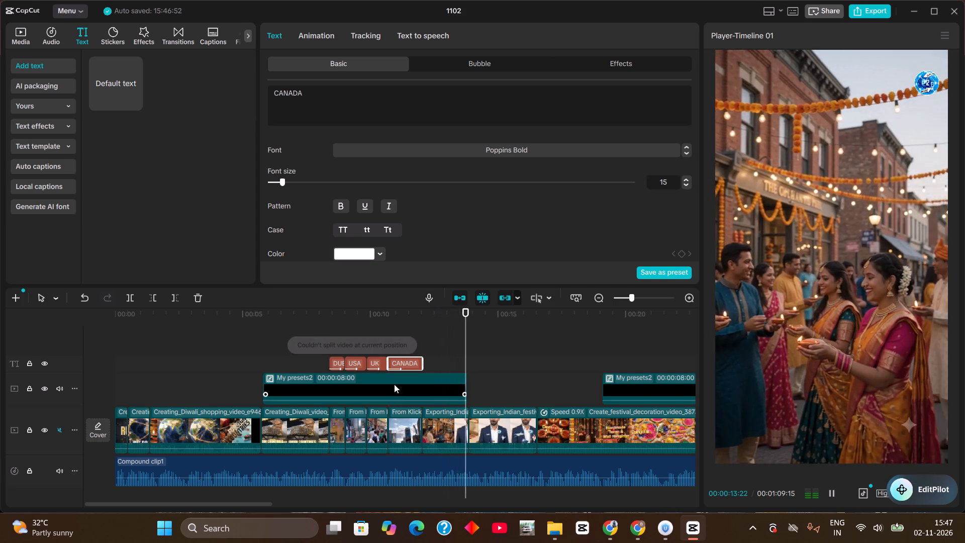
click(320, 325)
key(space)
key(space)
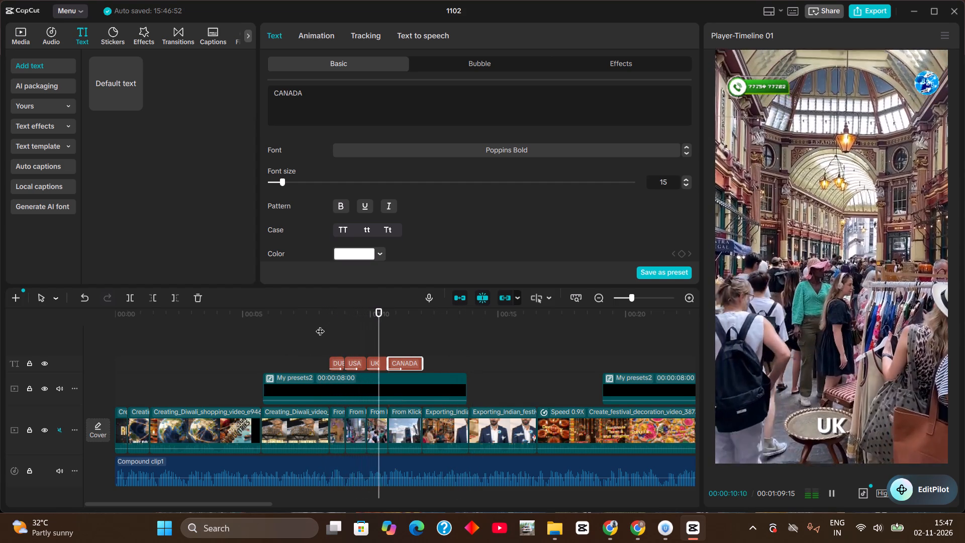
key(space)
key(space)
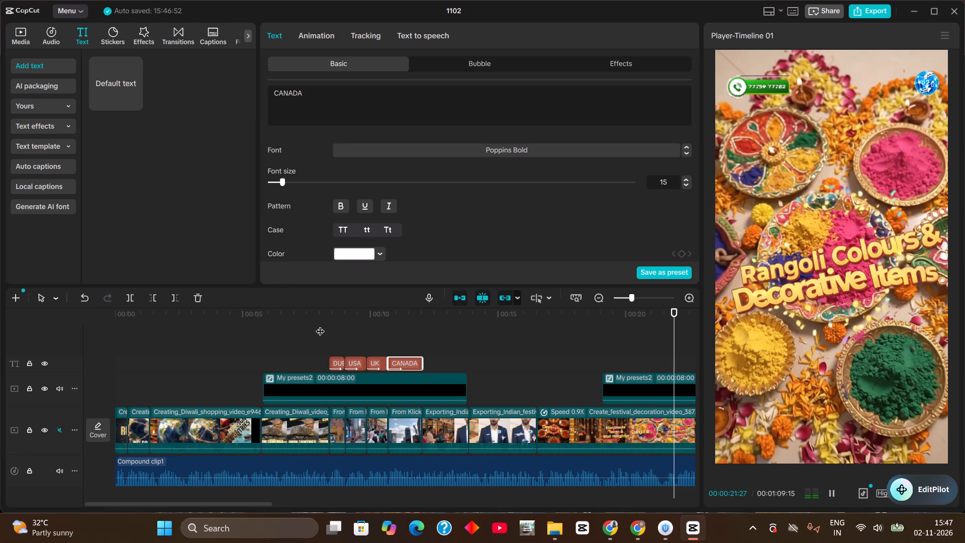
Pause on the Rangoli Colours & Decorative Items shot, and resume playback to continue reviewing the video.
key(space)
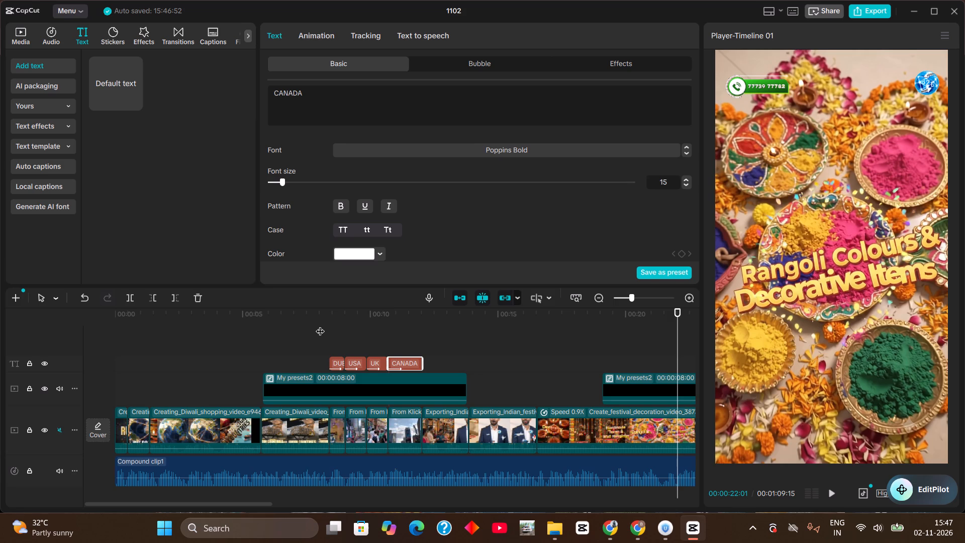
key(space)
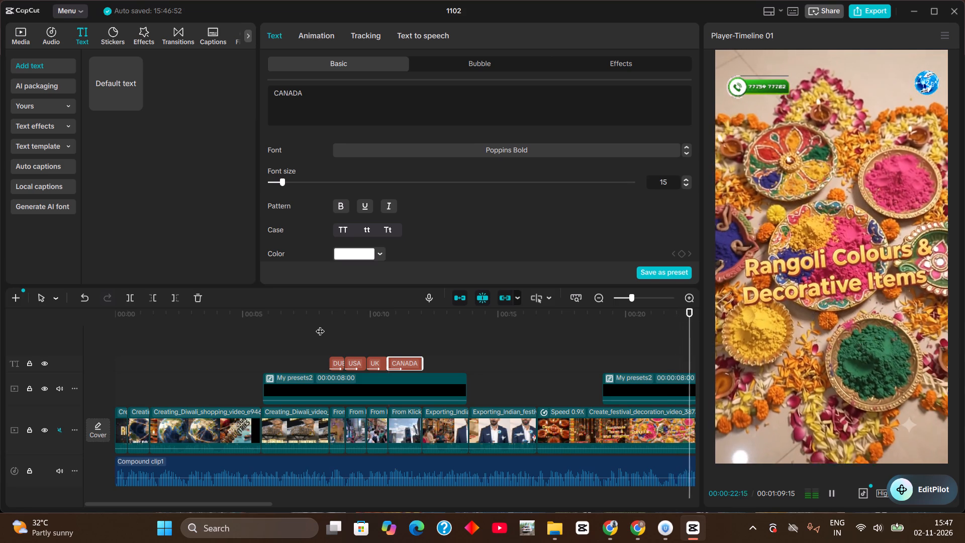
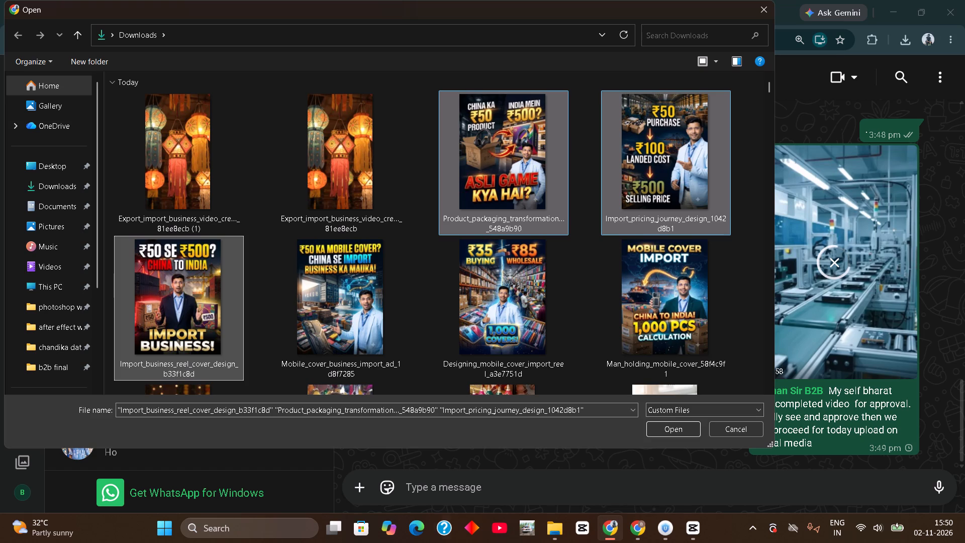
Switch to Urban VPN, disconnect the United States connection and close the VPN window.
click(665, 527)
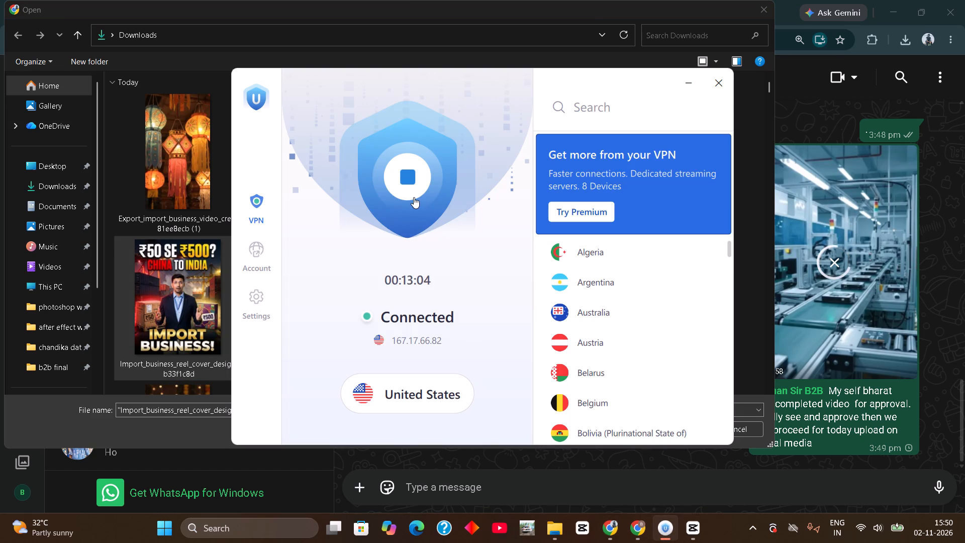
click(414, 197)
click(726, 89)
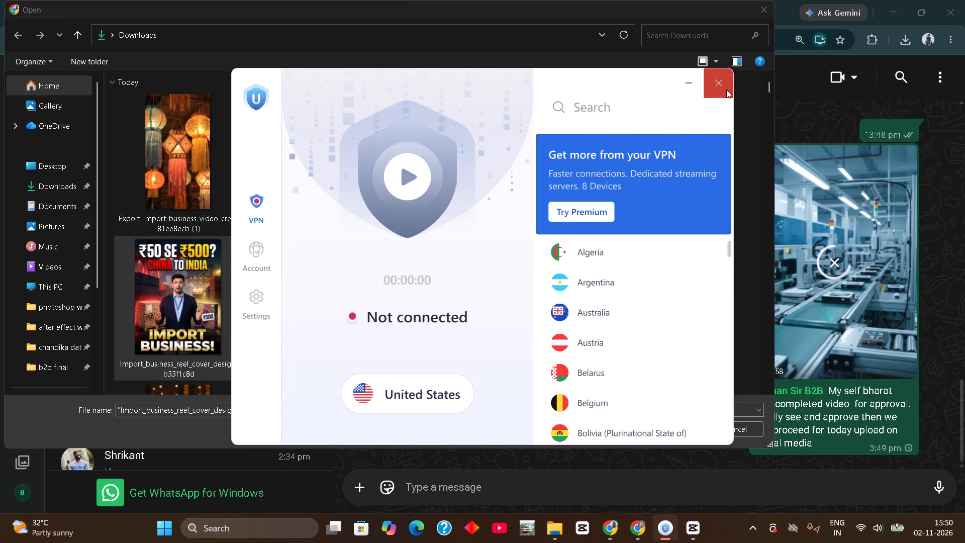
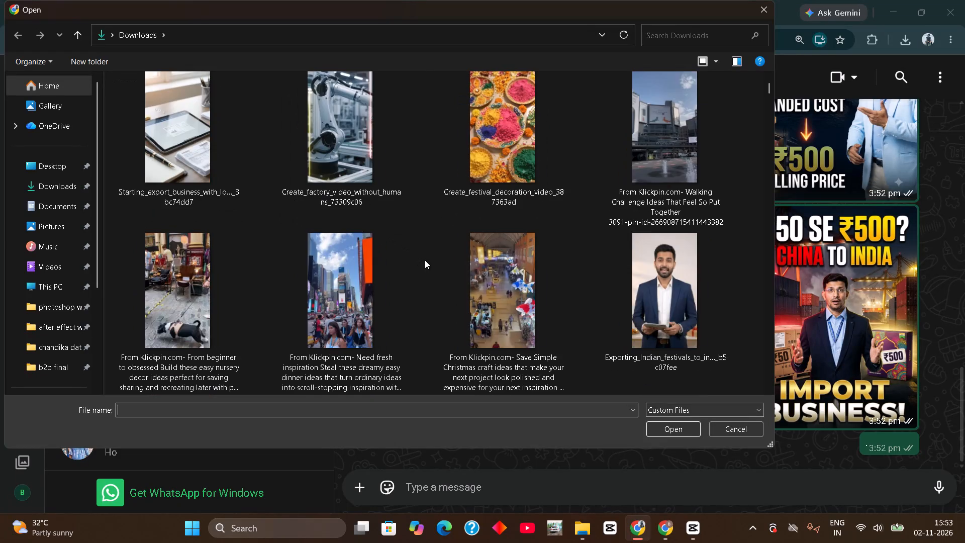
Look through the video and image files in the Downloads folder for one to attach to the WhatsApp chat.
scroll(425, 260, down, 3)
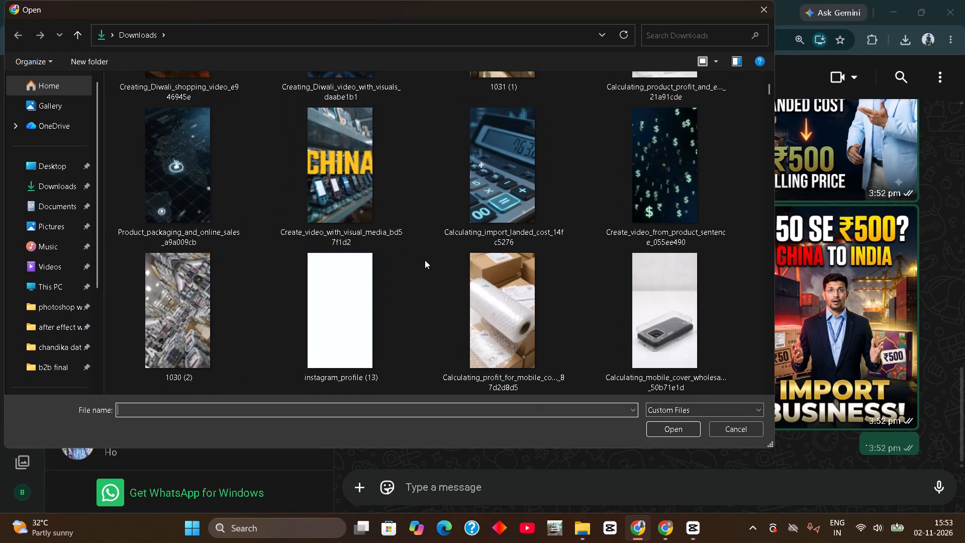
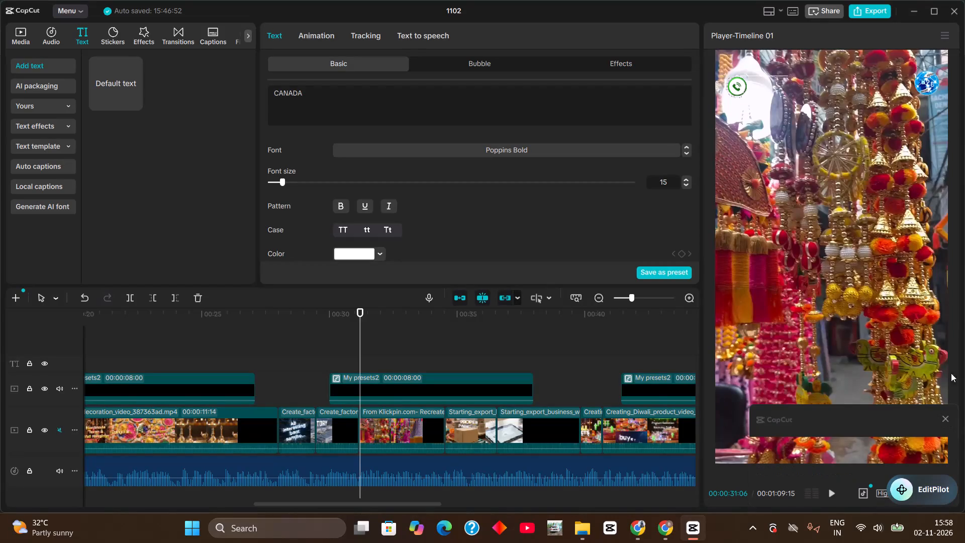
Open the export settings for the edited Diwali promo video, project 1102.
click(864, 5)
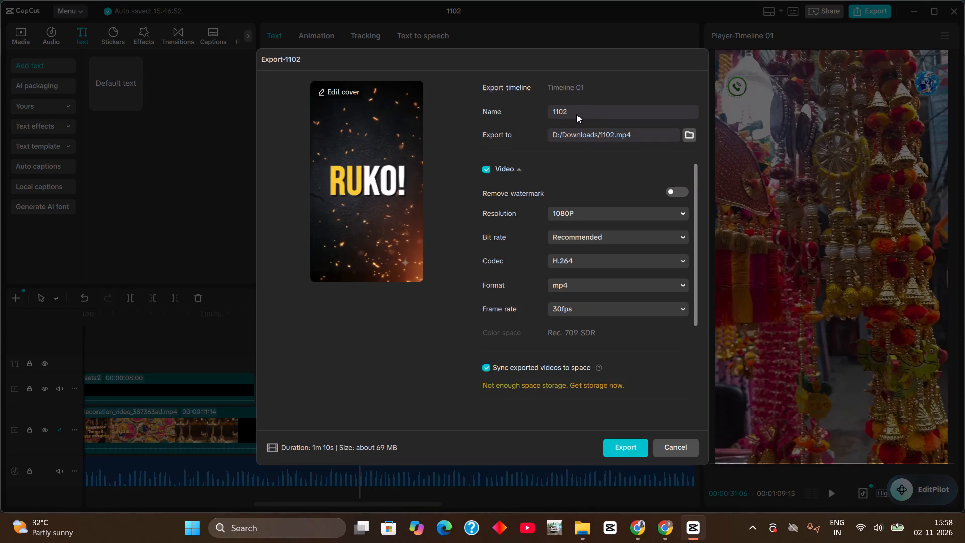
Name the export file extra video 1.
drag(576, 114, 522, 180)
text(ex)
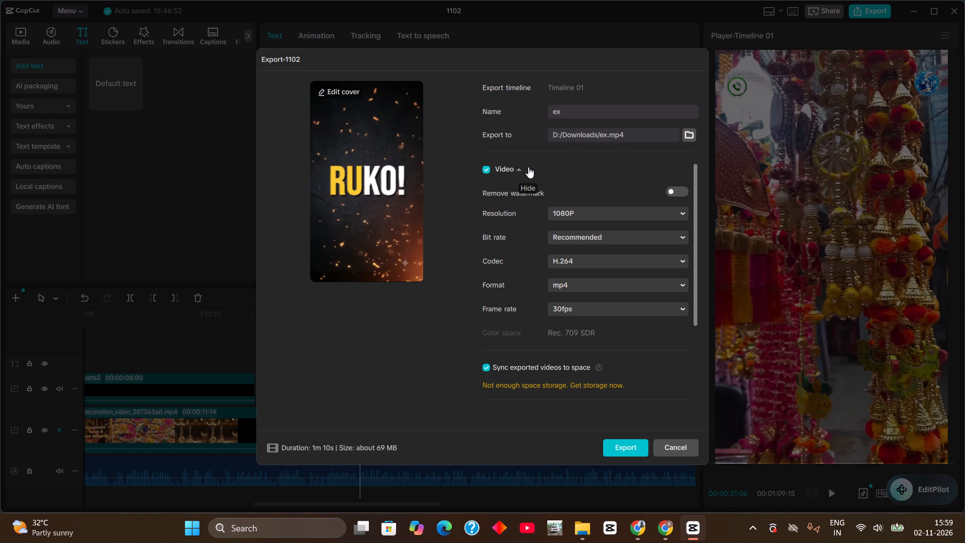
text(tra video)
key(space)
key(1)
Set the export frame rate to 60fps and try to export, without replacing any existing file.
click(576, 308)
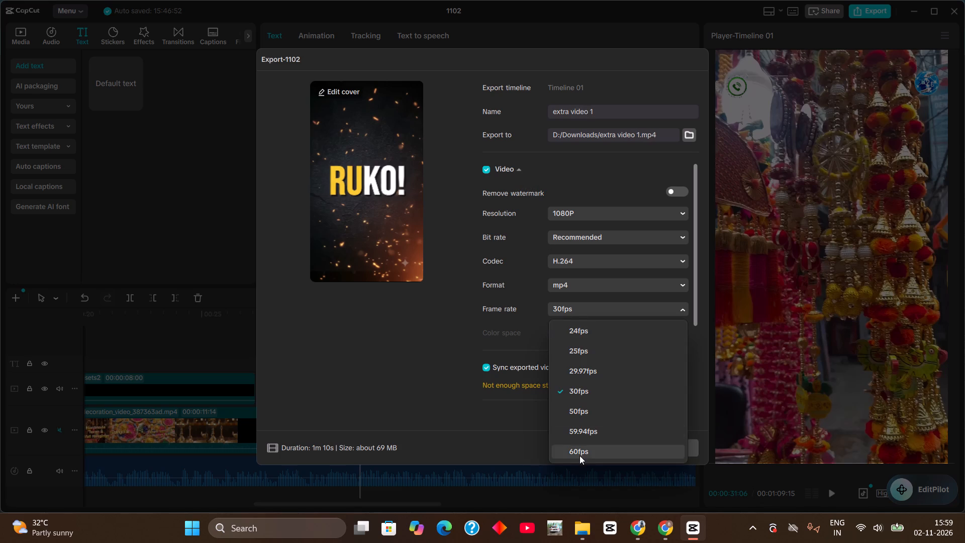
click(580, 456)
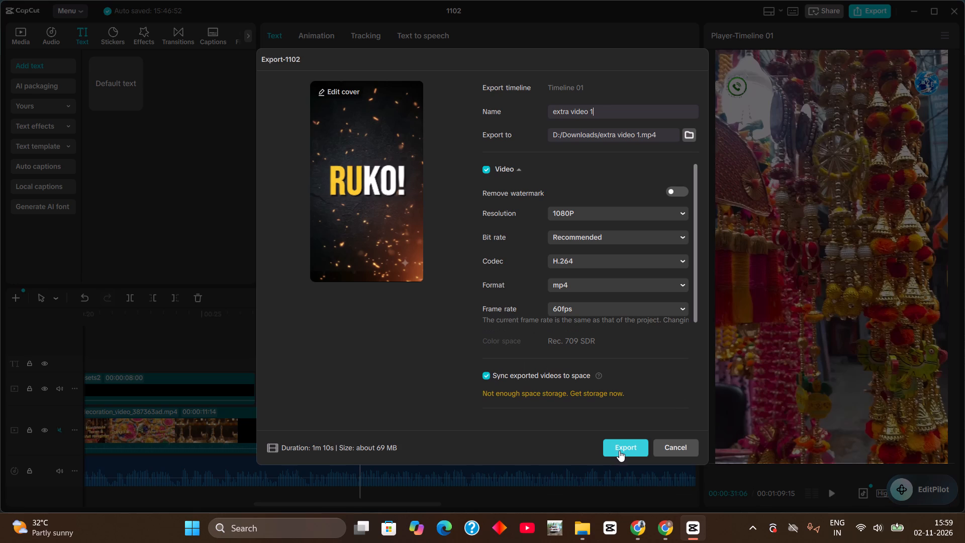
click(619, 450)
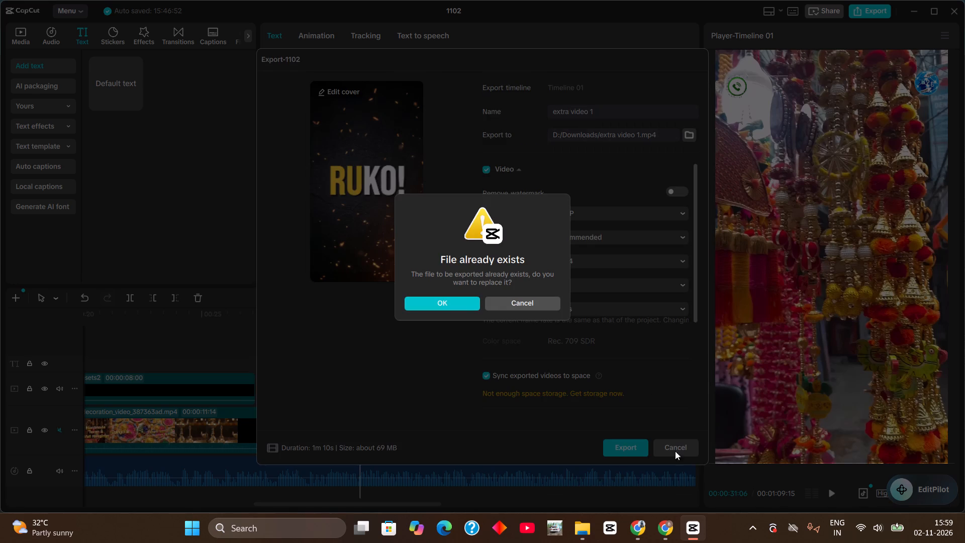
click(521, 306)
Change the export file name to extra video new and start the 1080P mp4 export.
click(600, 107)
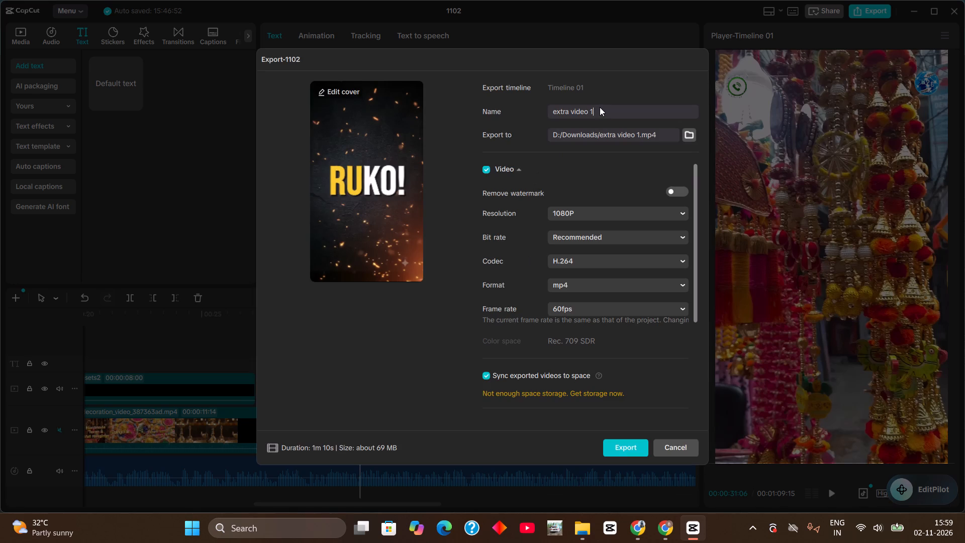
key(BackSpace)
text(new)
double_click(625, 452)
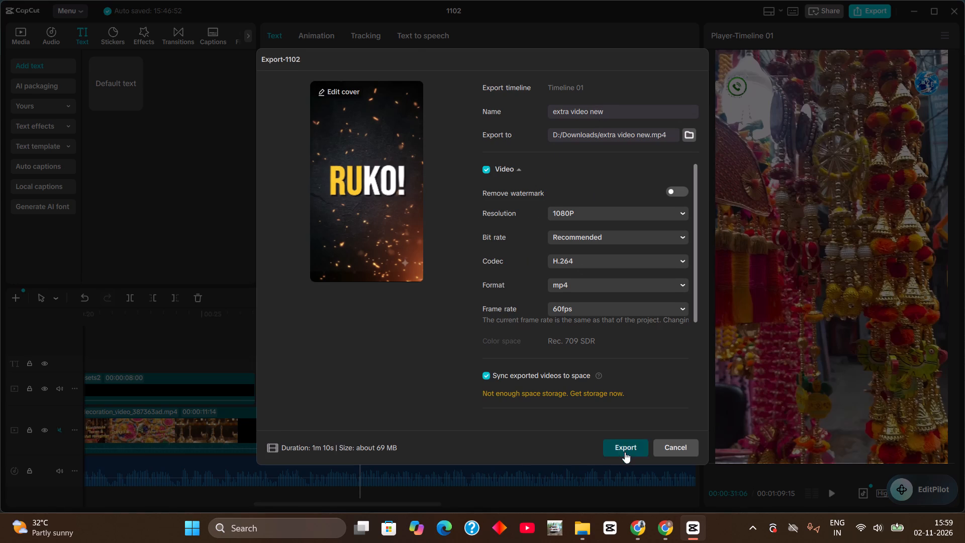
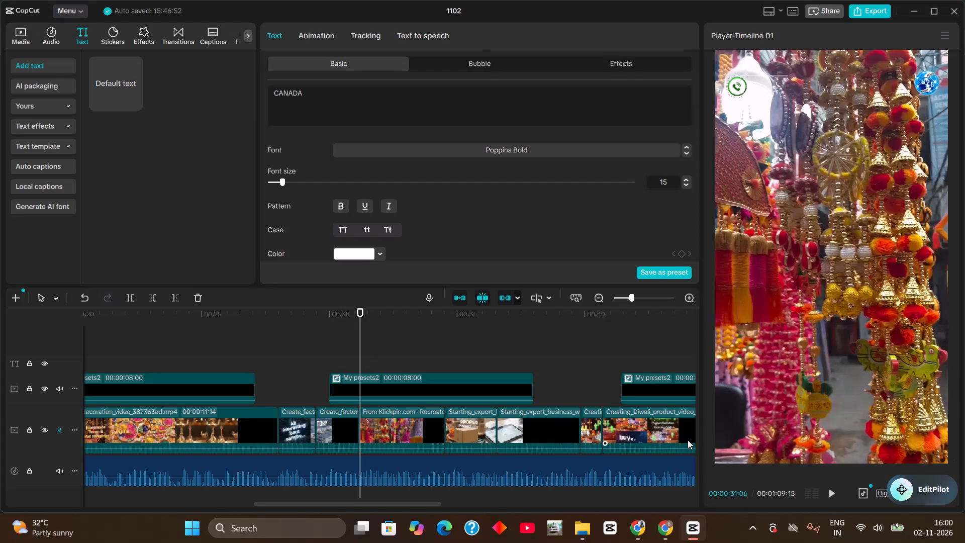
Review the edited video by playing it from about 00:31 into the CTA-1 clip, and skim the ending and the opening GLOBAL DEMAND scene.
scroll(429, 172, down, 3)
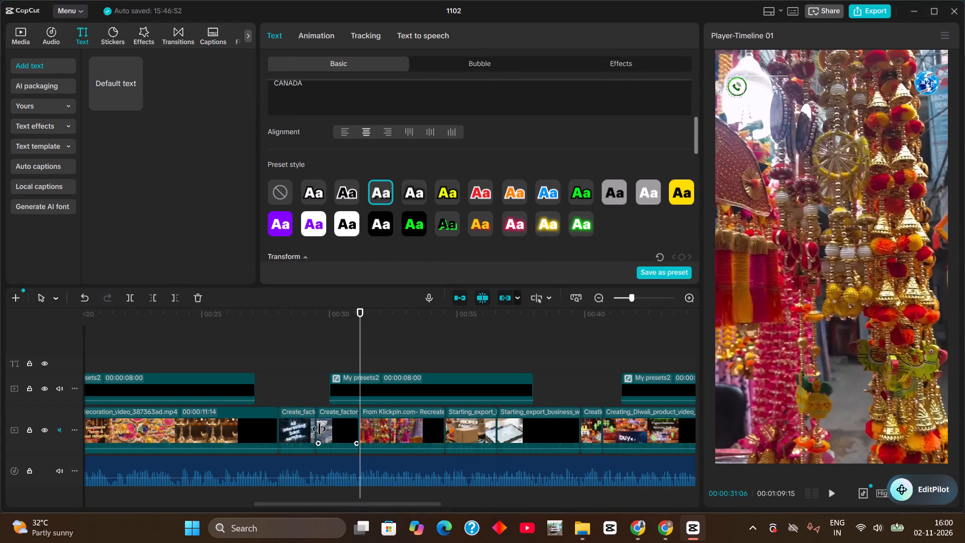
scroll(320, 429, down, 10)
scroll(321, 398, up, 5)
drag(622, 300, 603, 294)
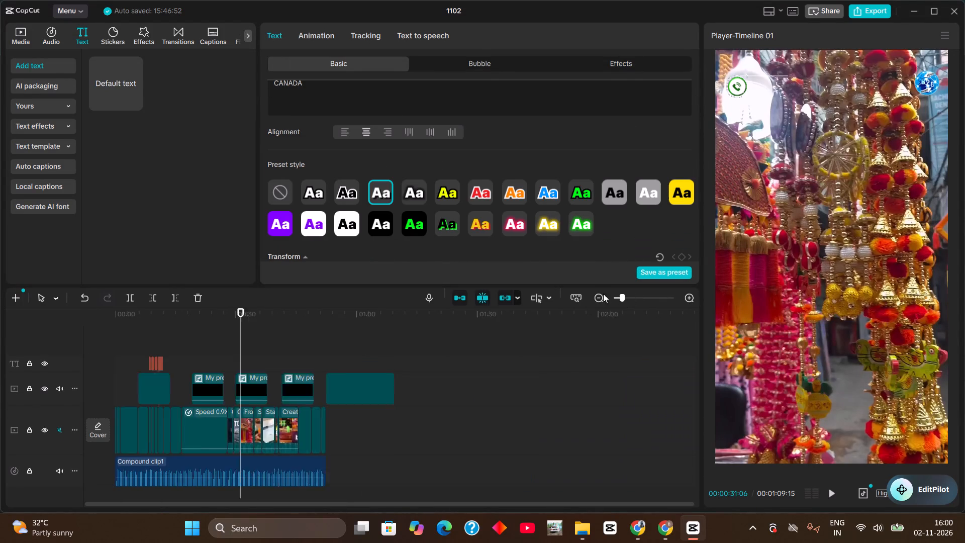
drag(603, 294, 635, 293)
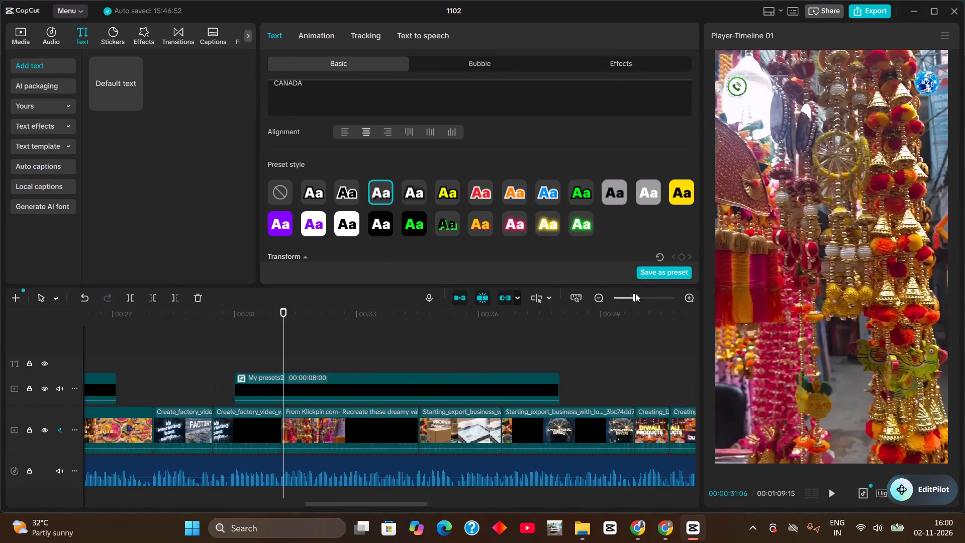
drag(635, 293, 633, 296)
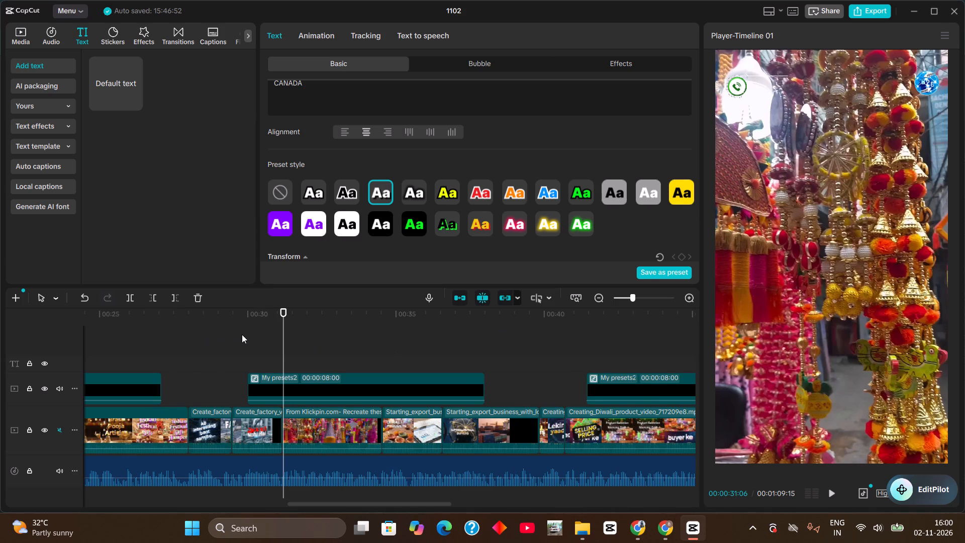
key(space)
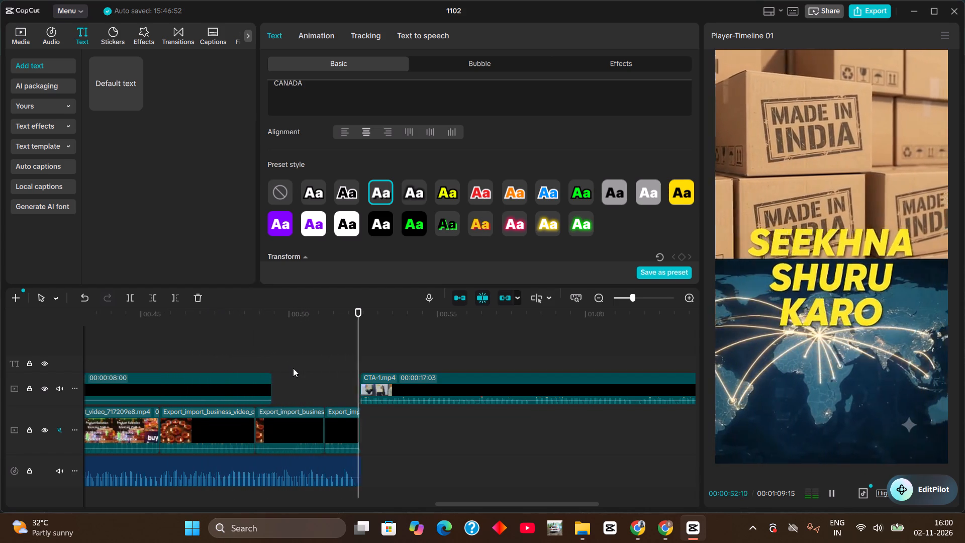
key(space)
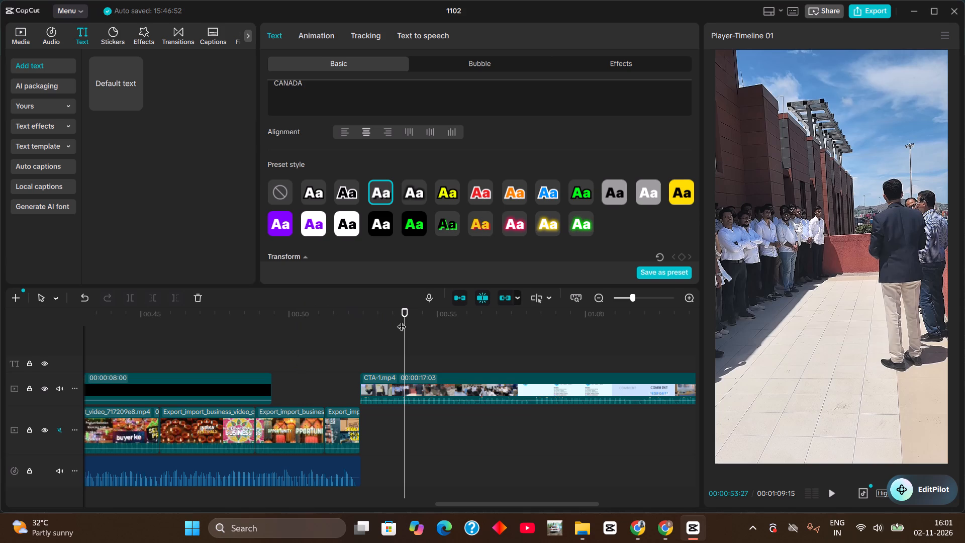
drag(406, 318, 637, 341)
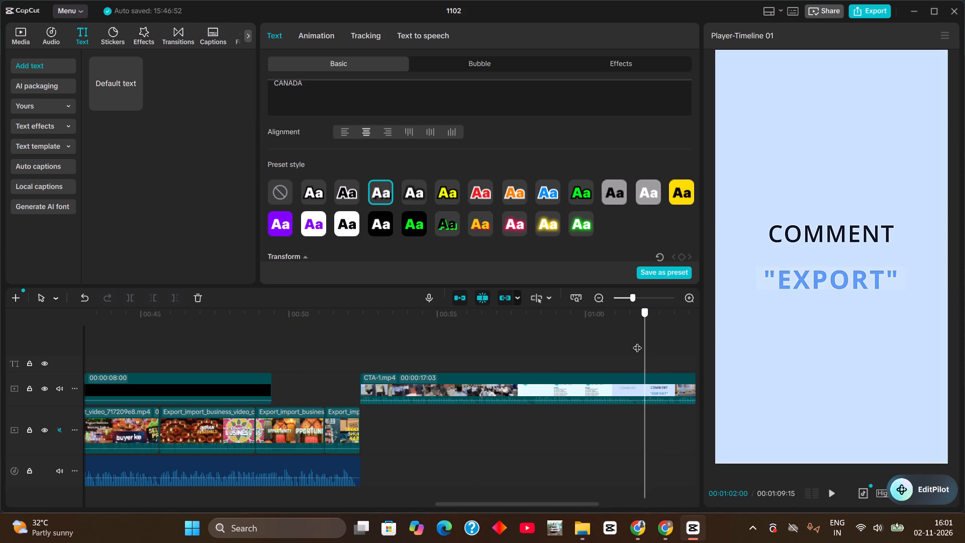
drag(637, 341, 0, 349)
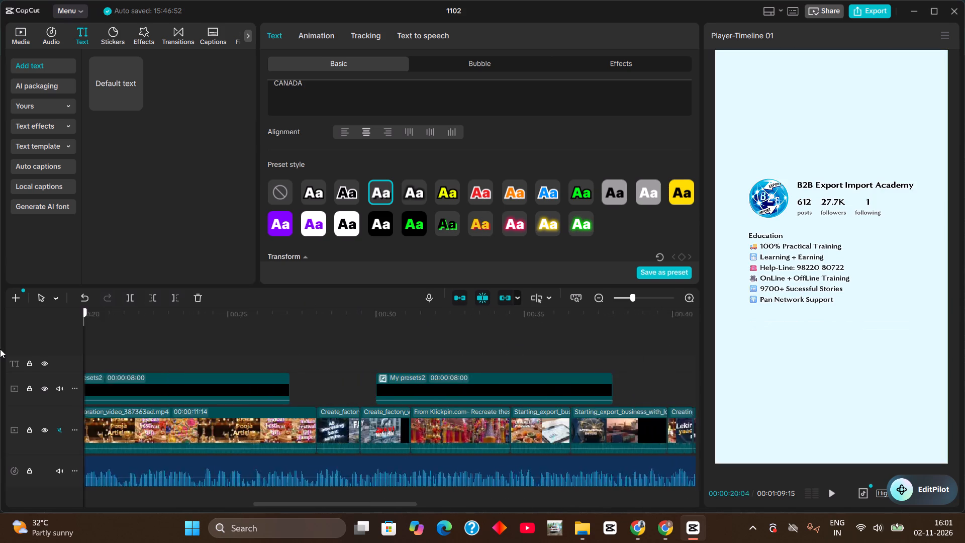
drag(0, 349, 339, 400)
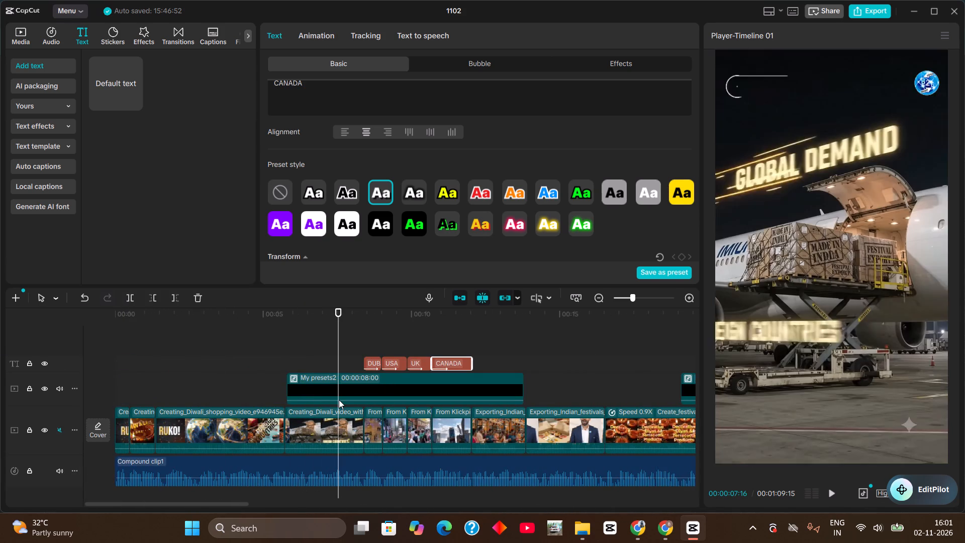
click(339, 400)
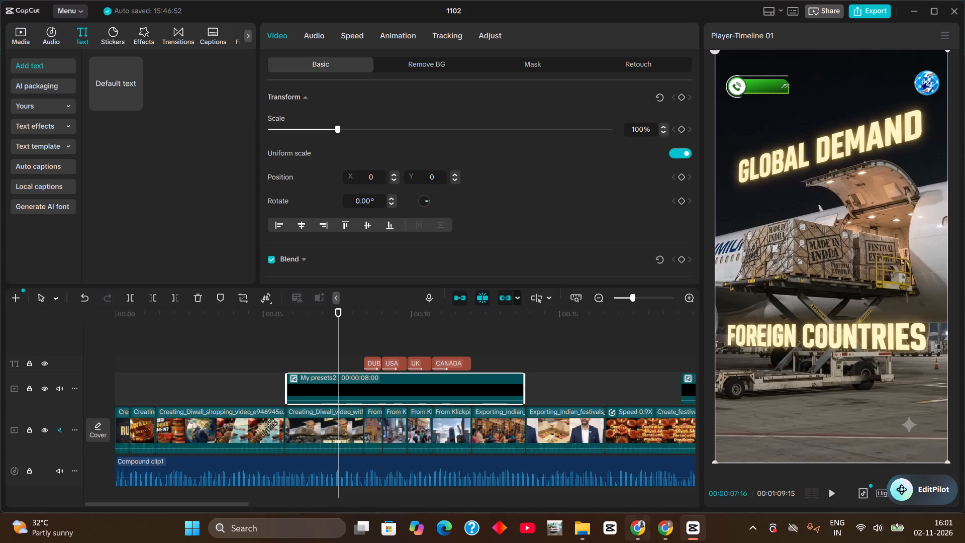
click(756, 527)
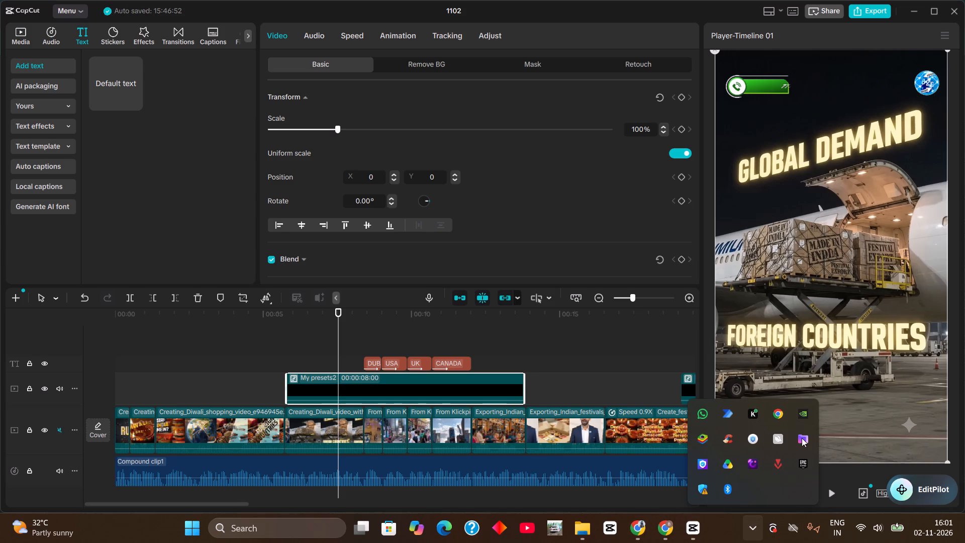
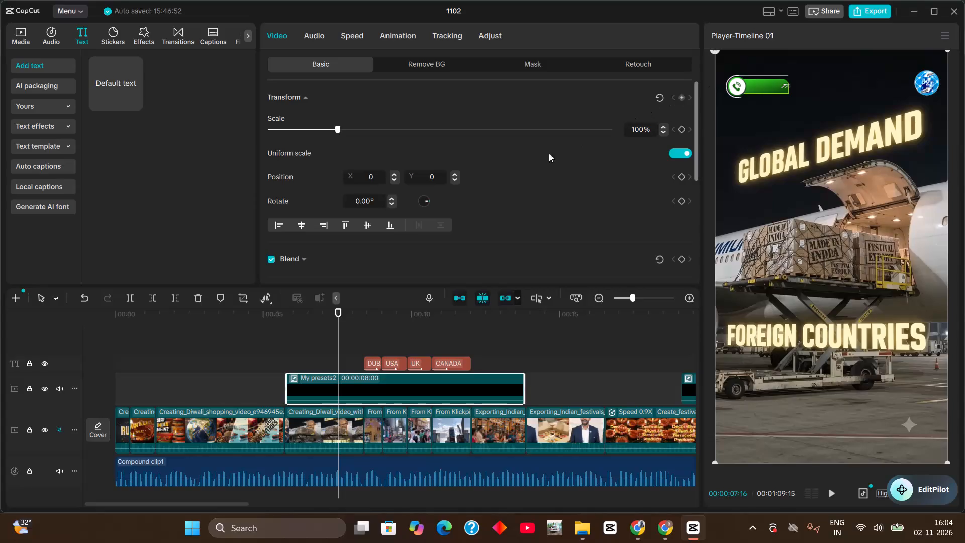
Review the timeline from the country captions to the Decorative Diyas scene, and play it from the USA caption into the export-box and businessman shots.
drag(299, 317, 439, 337)
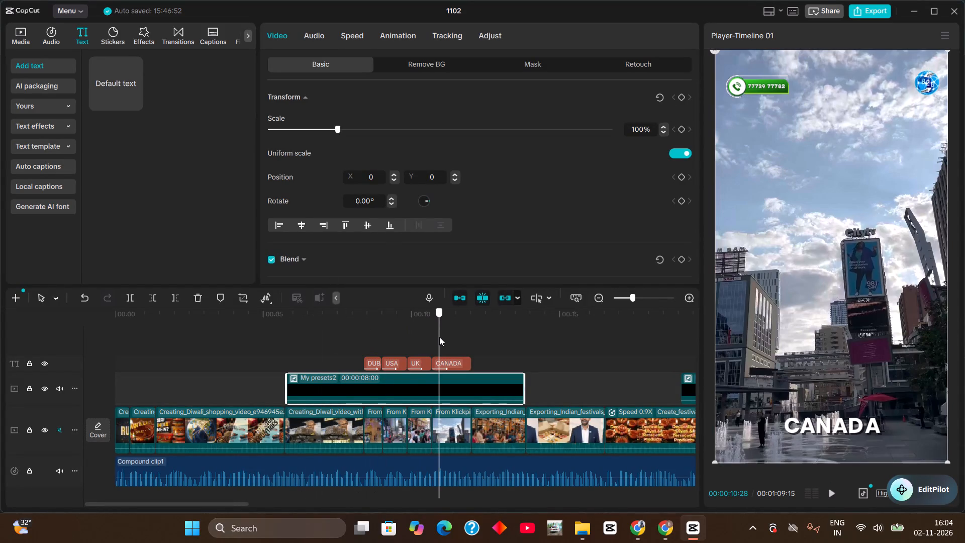
drag(439, 337, 521, 364)
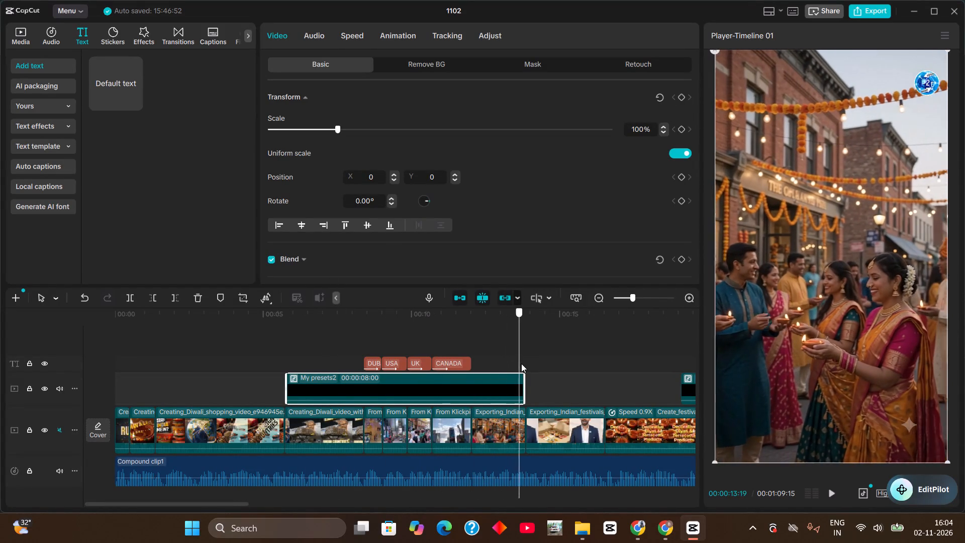
drag(521, 364, 524, 367)
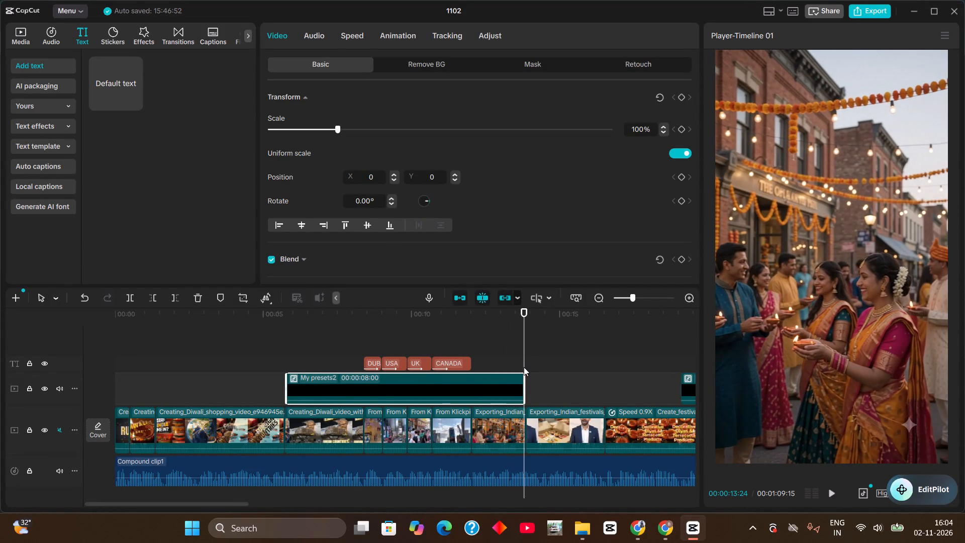
drag(525, 314, 636, 372)
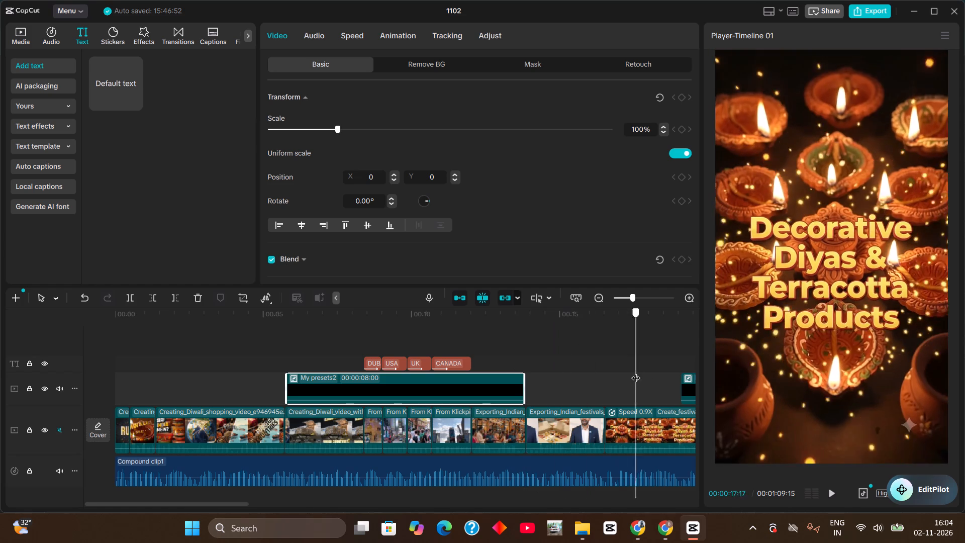
drag(636, 372, 590, 373)
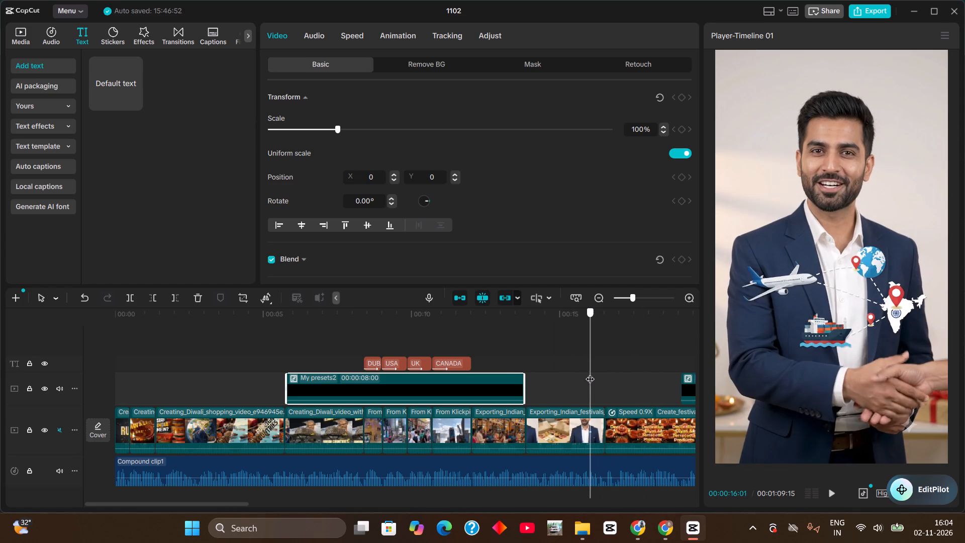
drag(590, 373, 394, 367)
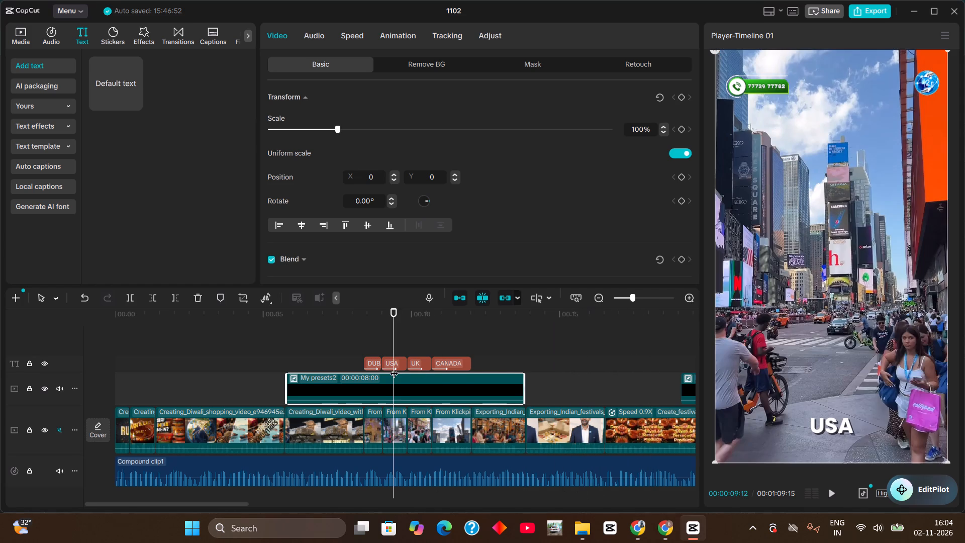
key(space)
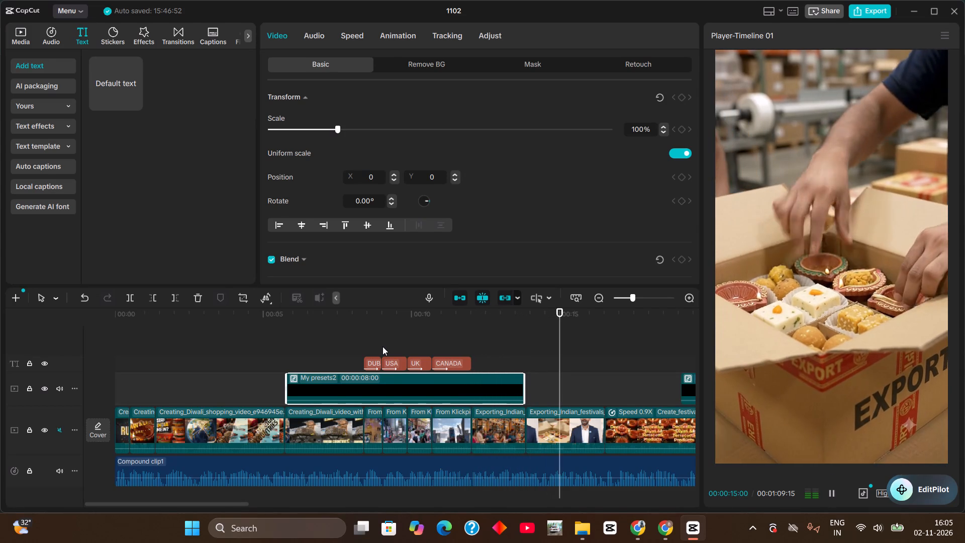
key(space)
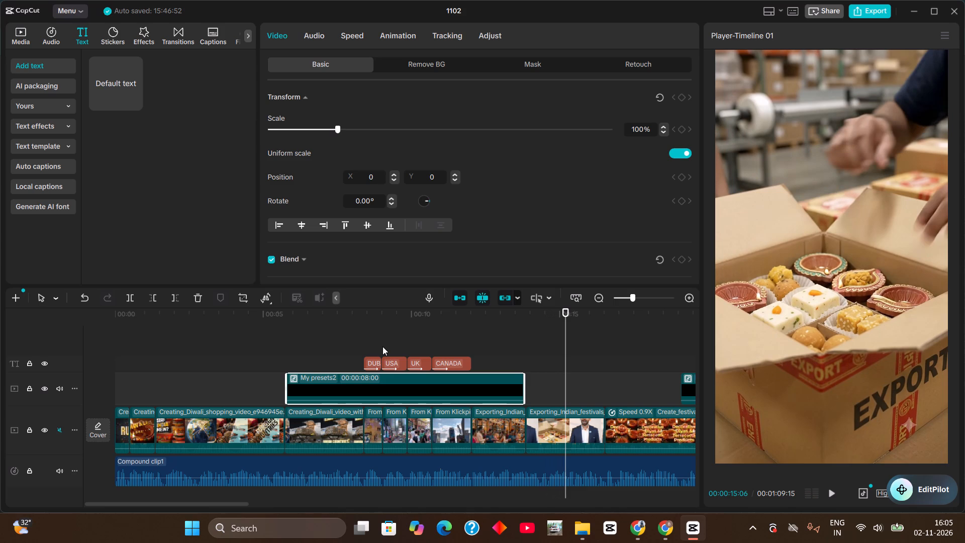
key(space)
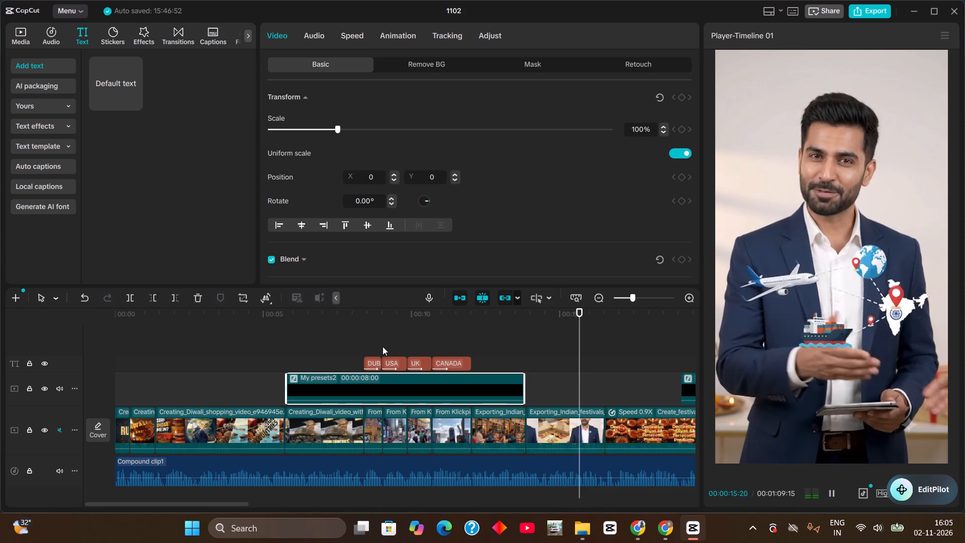
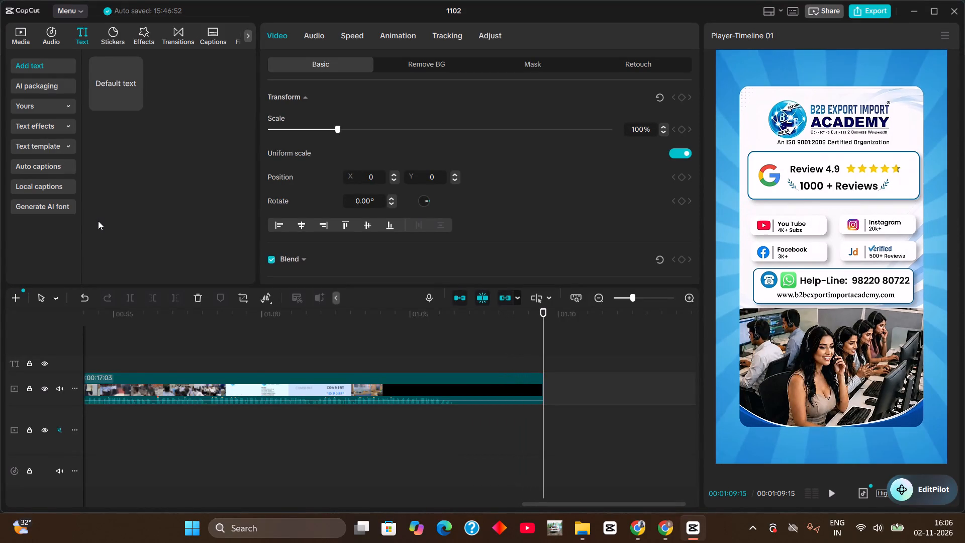
Return to the start of the timeline and review the frames through the Foreign Countries scene up to the Decorative Diyas scene.
drag(129, 321, 0, 341)
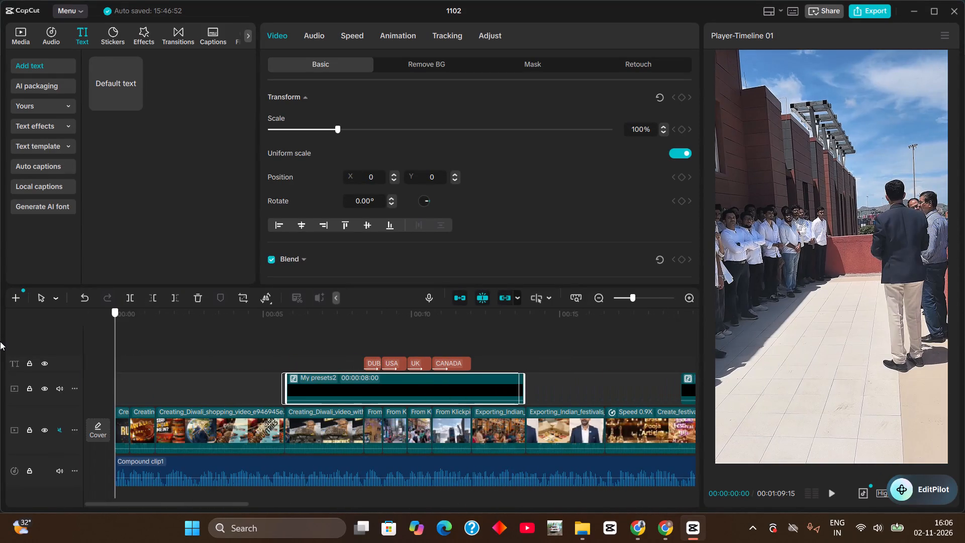
drag(0, 341, 410, 430)
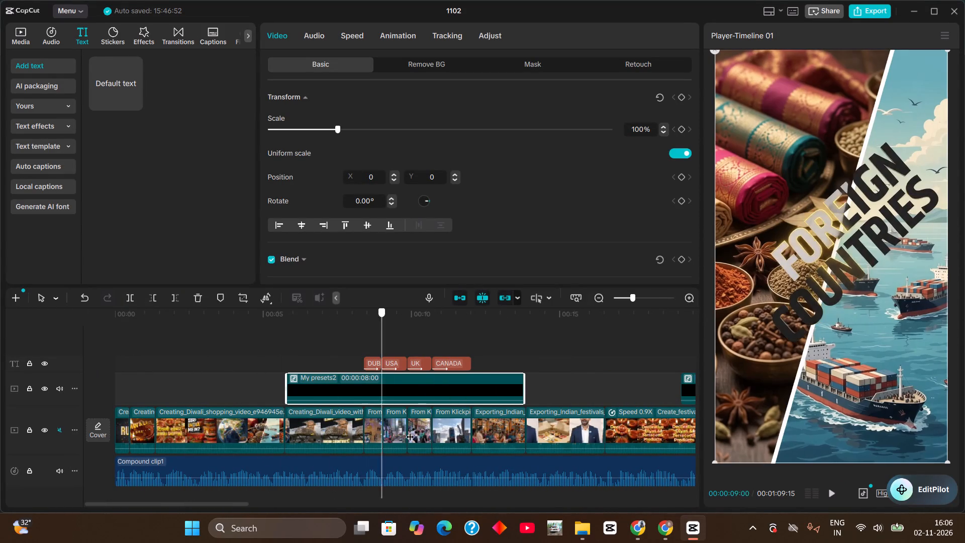
drag(410, 430, 604, 483)
click(604, 483)
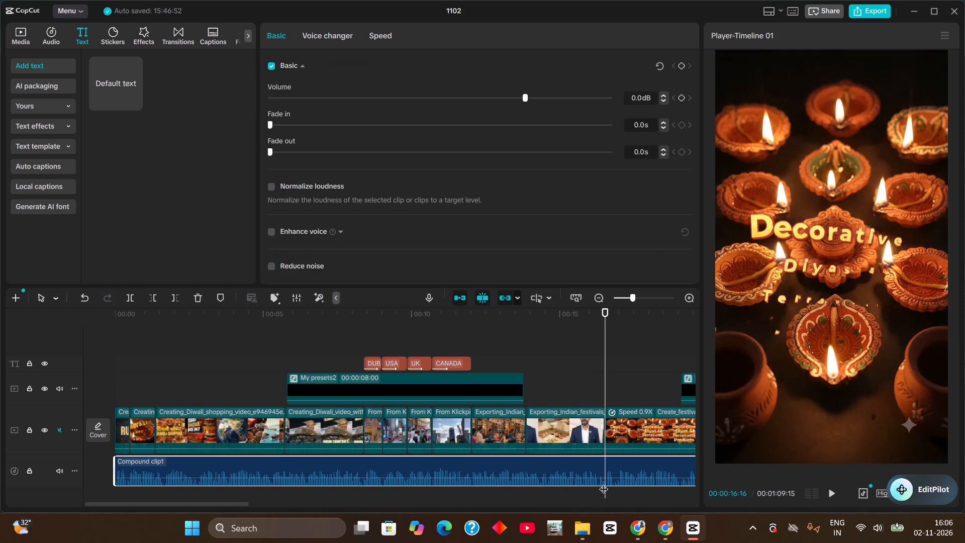